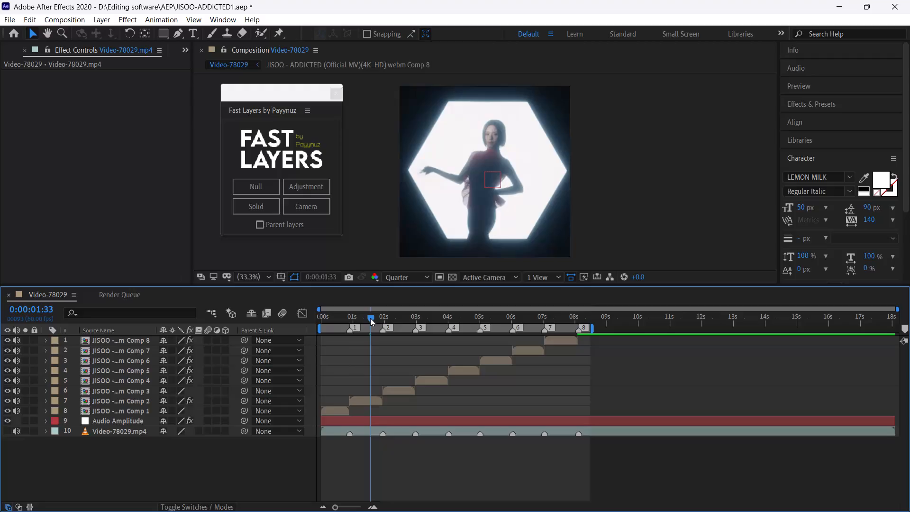
Play back the composition from the beginning to review the clip sequence.
drag(340, 322, 336, 321)
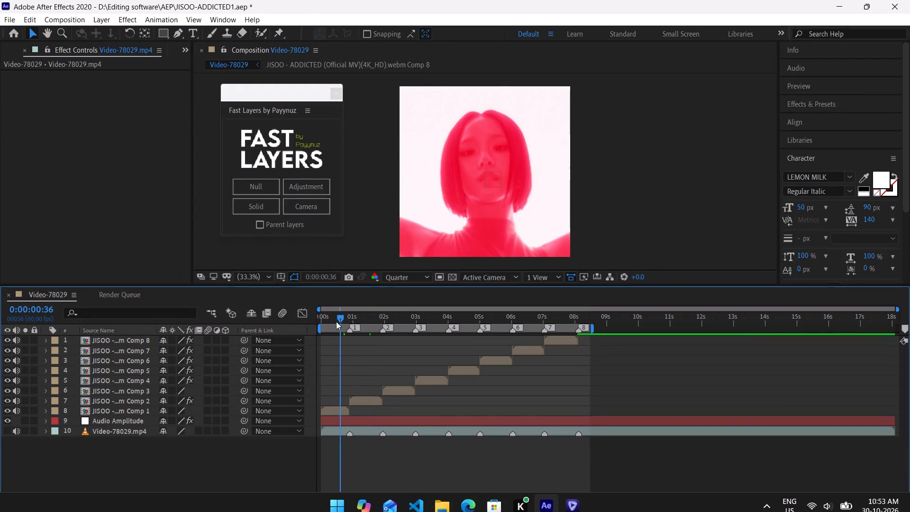
drag(336, 321, 304, 310)
key(space)
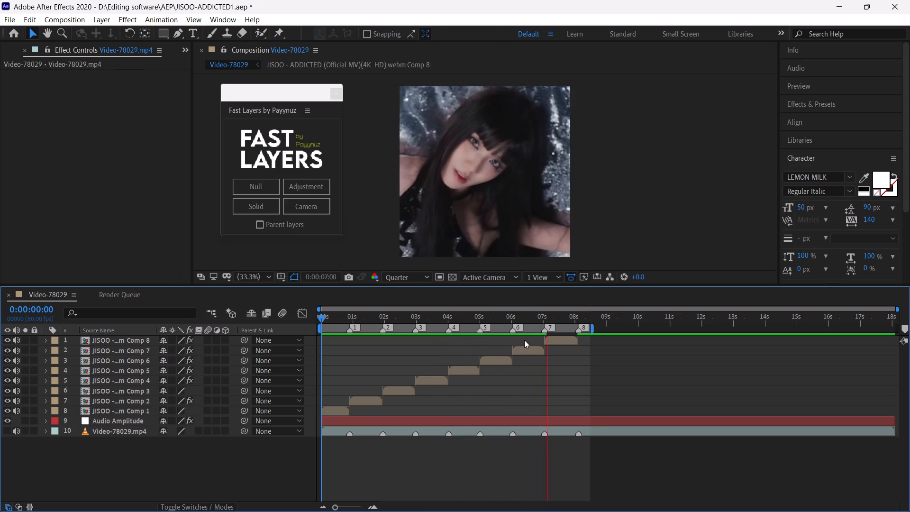
click(564, 321)
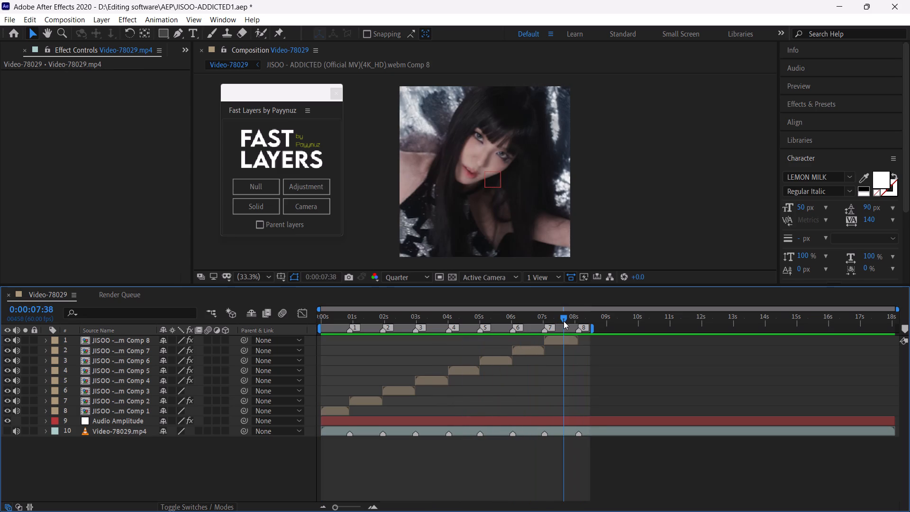
Save the project.
key(ctrl+s)
Create a matching-length adjustment layer above each of the eight JISOO comp layers.
click(341, 409)
drag(309, 411, 321, 334)
click(314, 186)
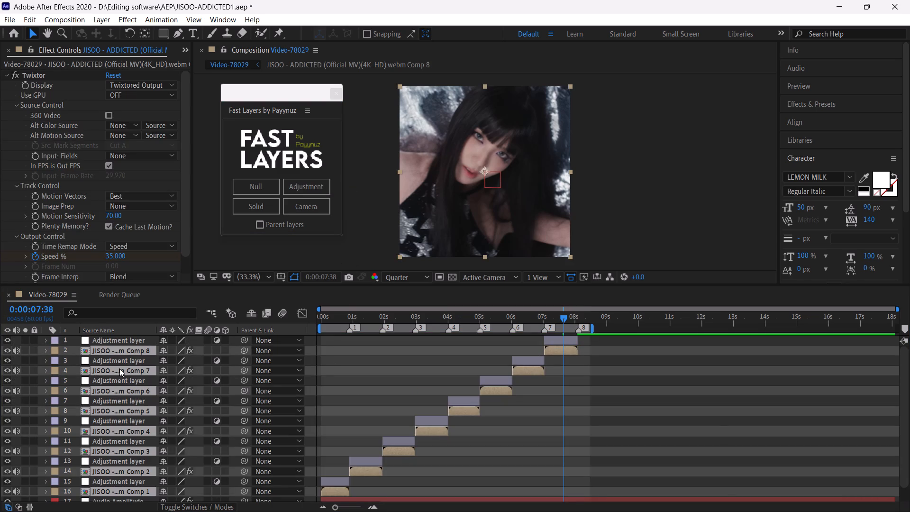
Regroup the layer stack so all JISOO comp layers sit below the adjustment layers, and clear the selection.
scroll(132, 426, down, 2)
scroll(134, 422, up, 2)
drag(127, 470, 126, 482)
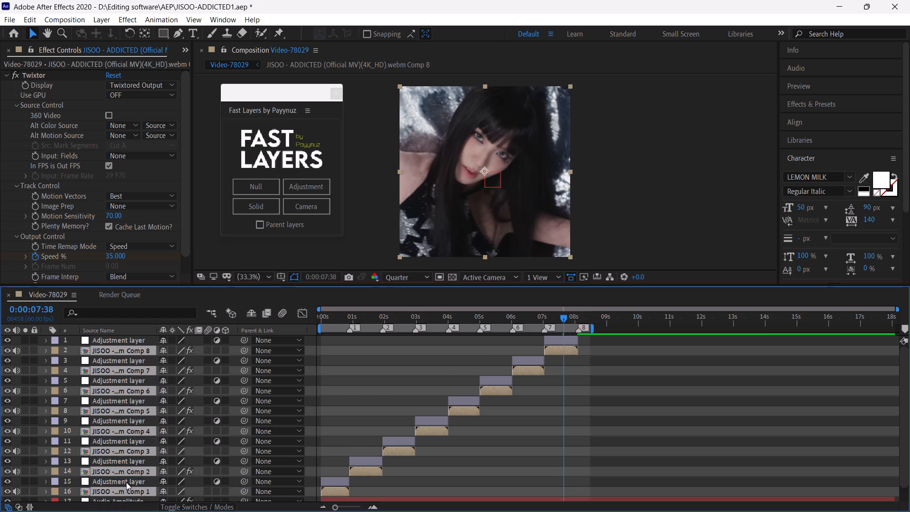
click(434, 432)
Starting an animation preset for the first clip's adjustment layer at time 0, search the 3K Special Editing Pack for "ri".
drag(337, 319, 322, 317)
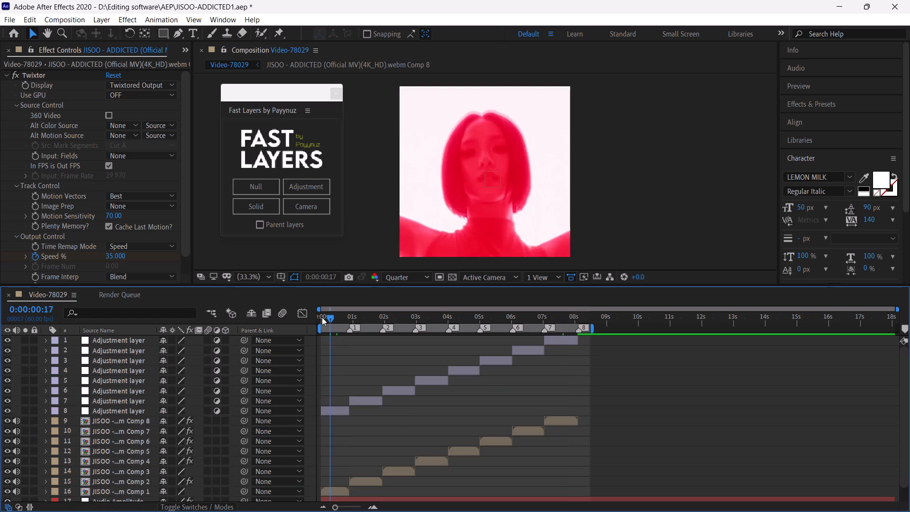
drag(322, 317, 307, 317)
click(336, 414)
drag(341, 505, 354, 506)
click(156, 19)
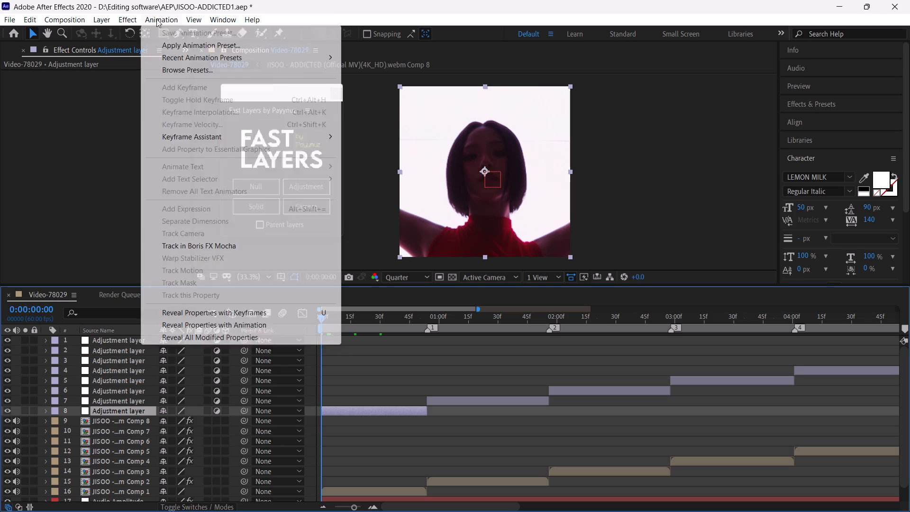
click(174, 48)
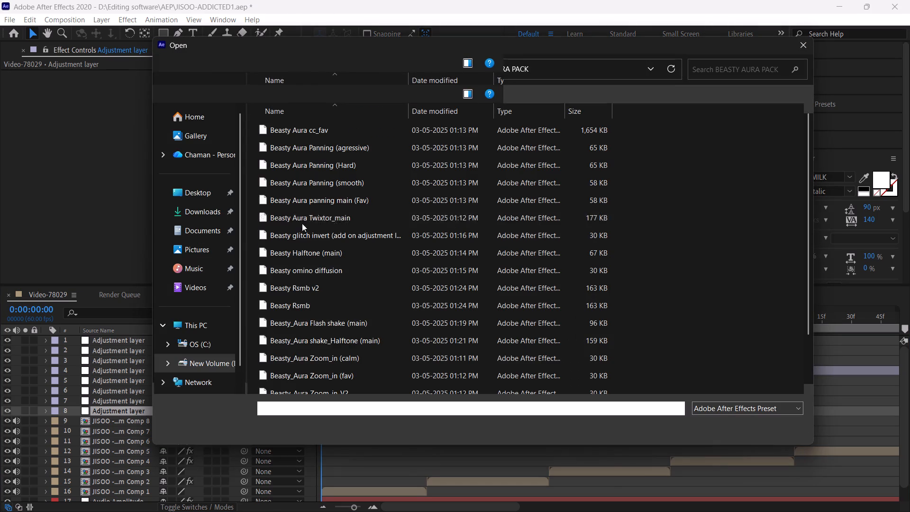
click(434, 68)
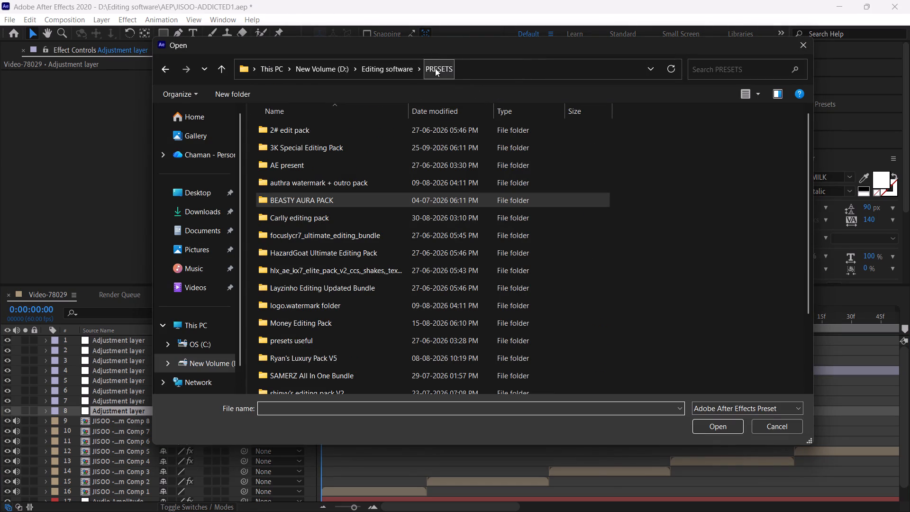
double_click(336, 150)
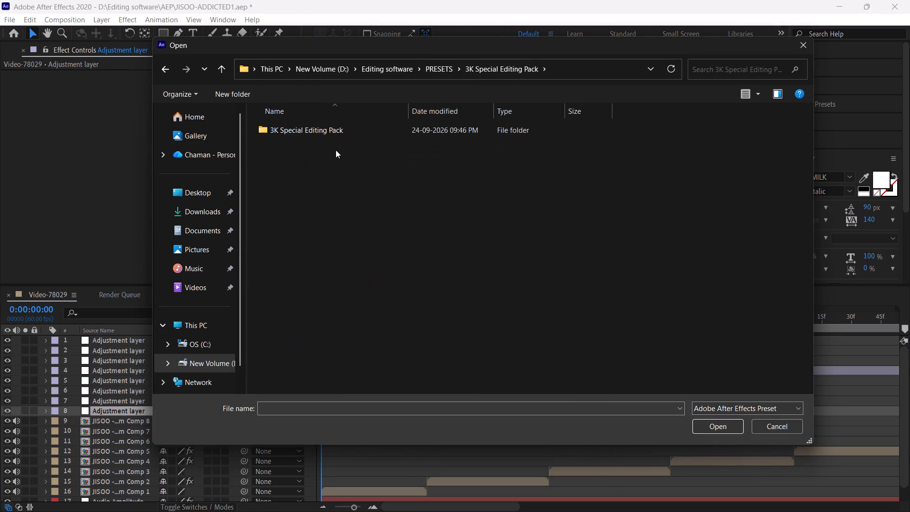
double_click(365, 132)
click(737, 66)
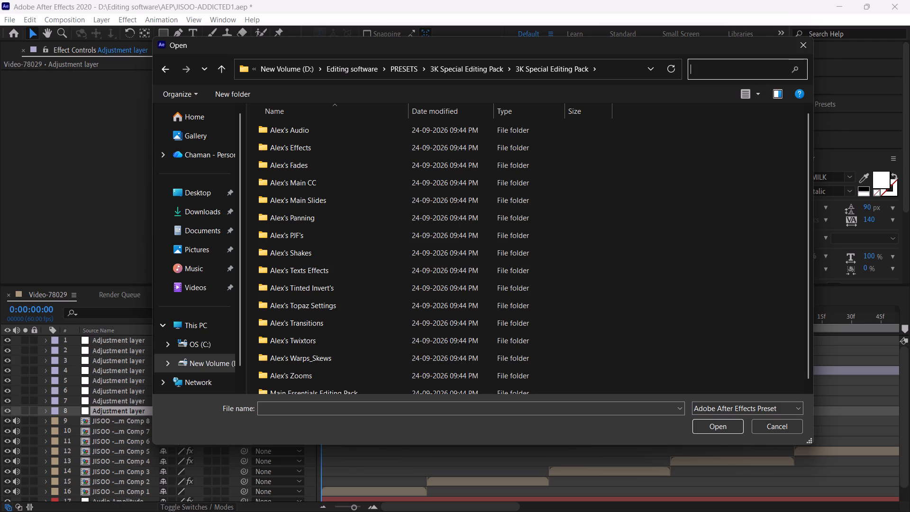
text(ri)
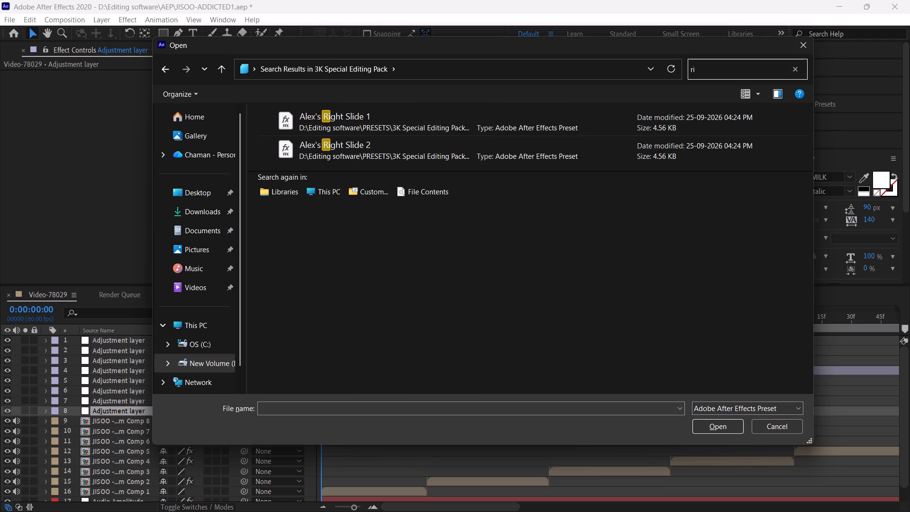
key(BackSpace)
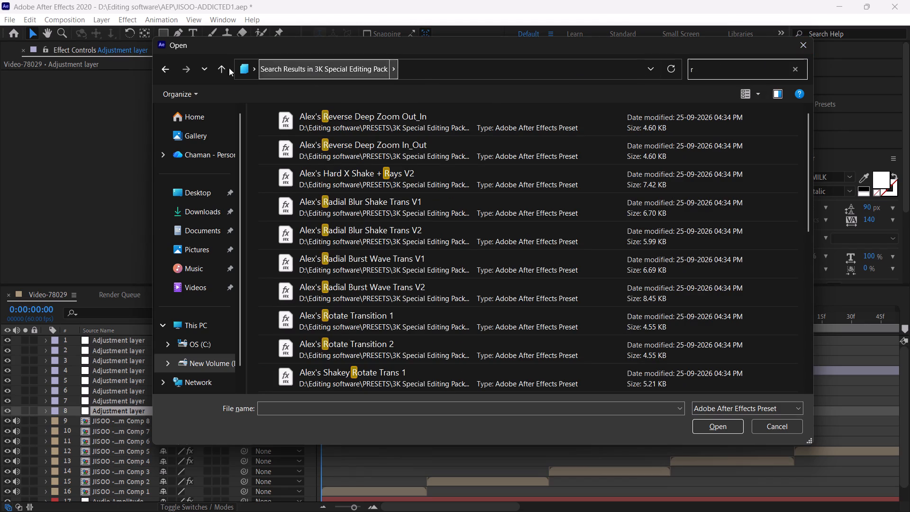
key(BackSpace)
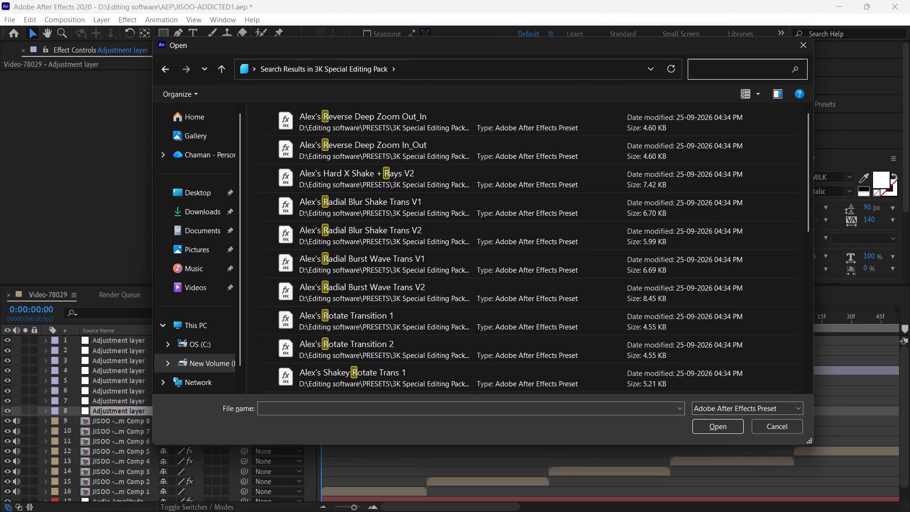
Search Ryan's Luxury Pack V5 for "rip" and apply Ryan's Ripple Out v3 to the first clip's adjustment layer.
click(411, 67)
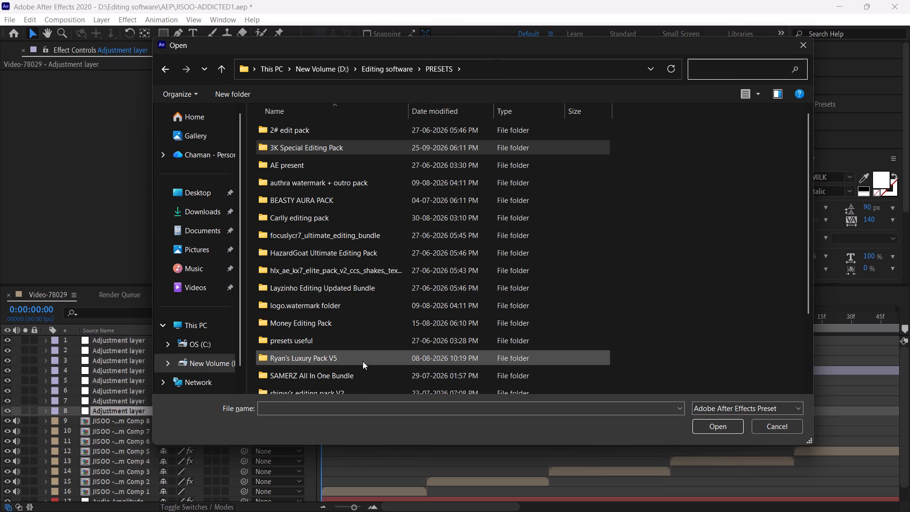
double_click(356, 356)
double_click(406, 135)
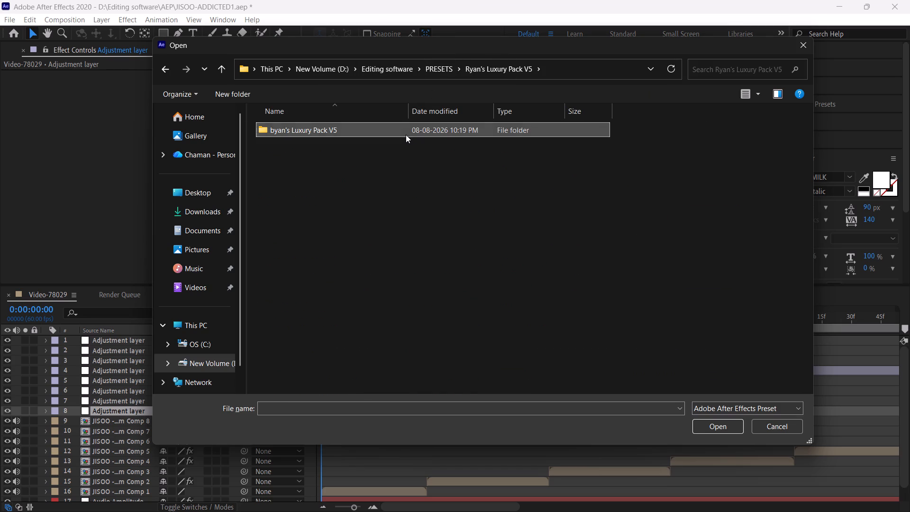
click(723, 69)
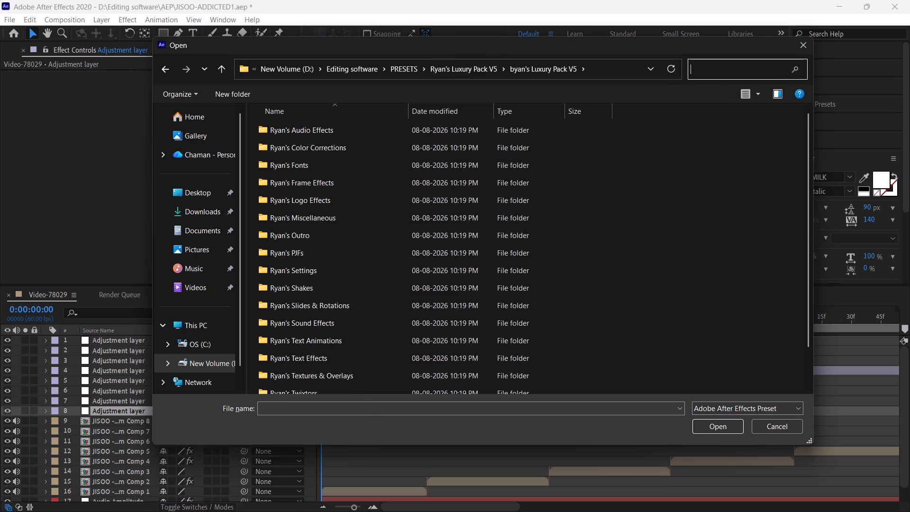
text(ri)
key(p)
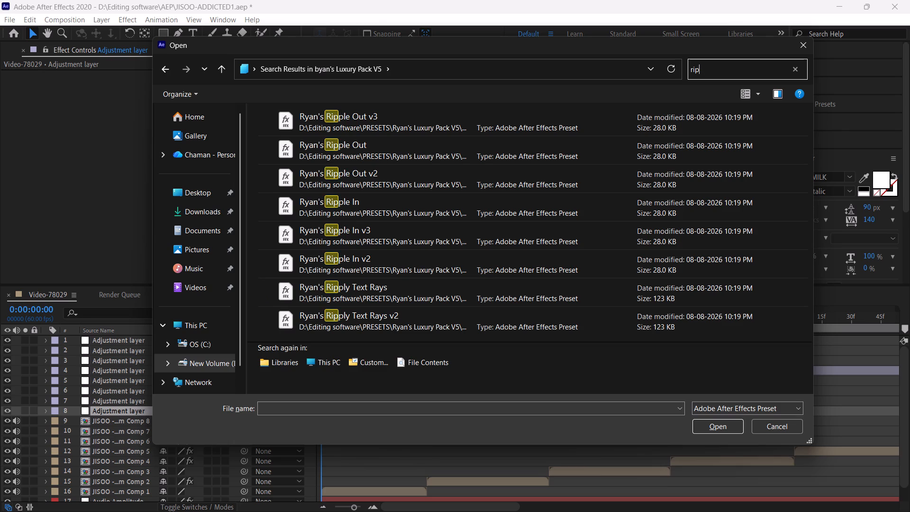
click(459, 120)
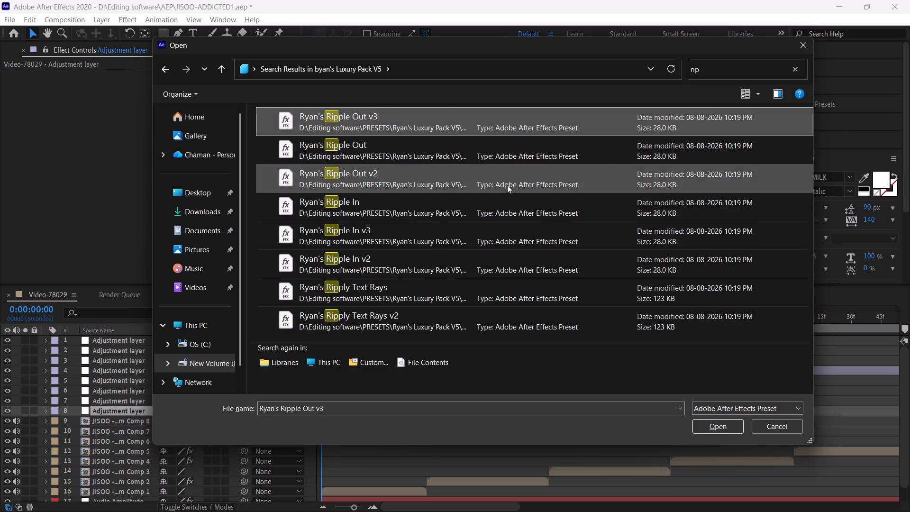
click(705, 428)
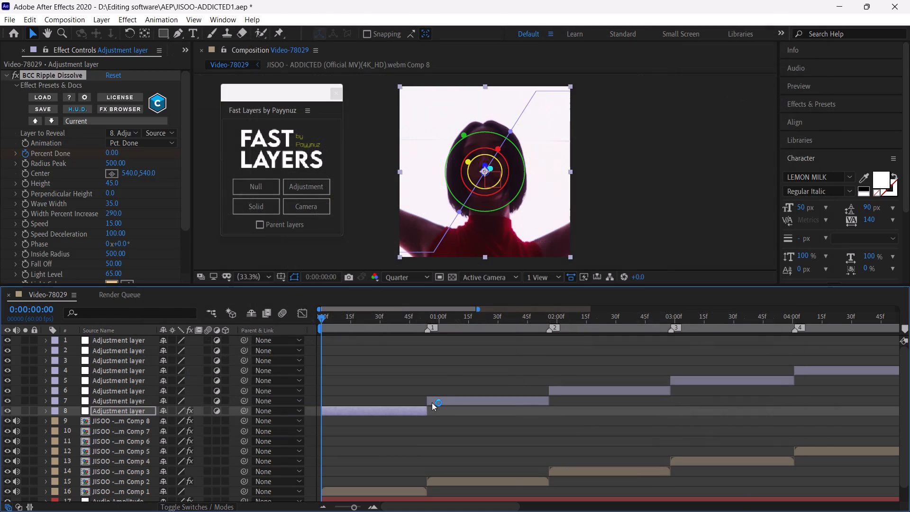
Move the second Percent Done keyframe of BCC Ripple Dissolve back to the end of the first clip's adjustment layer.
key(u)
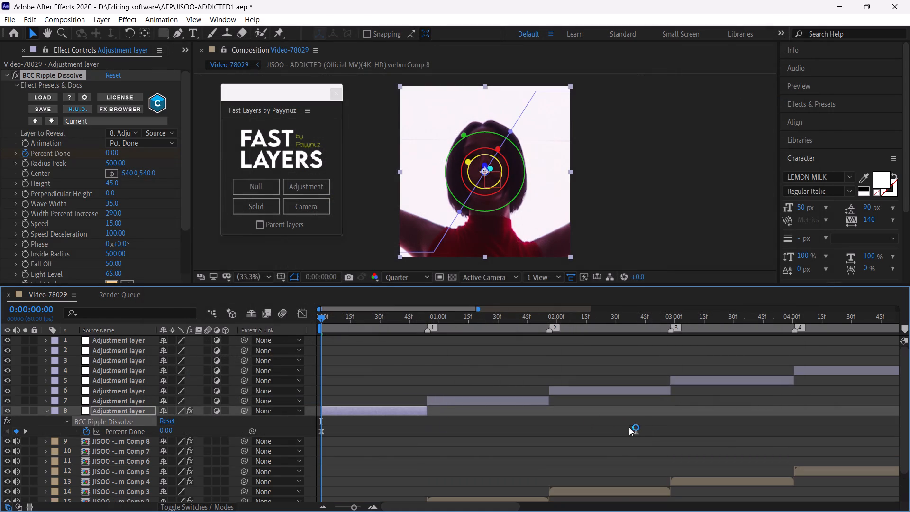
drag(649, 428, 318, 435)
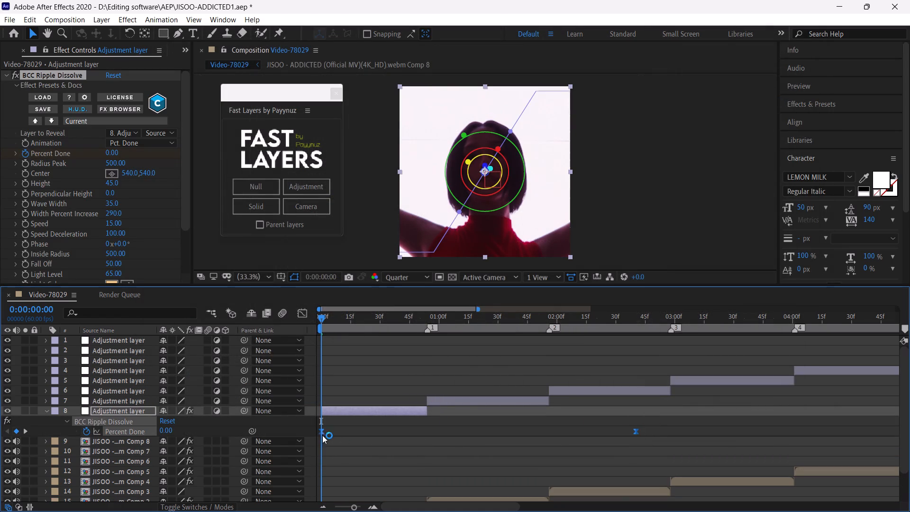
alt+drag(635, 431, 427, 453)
Preview the ripple effect on the first clip repeatedly from the start of the composition.
click(370, 321)
drag(368, 321, 295, 321)
key(space)
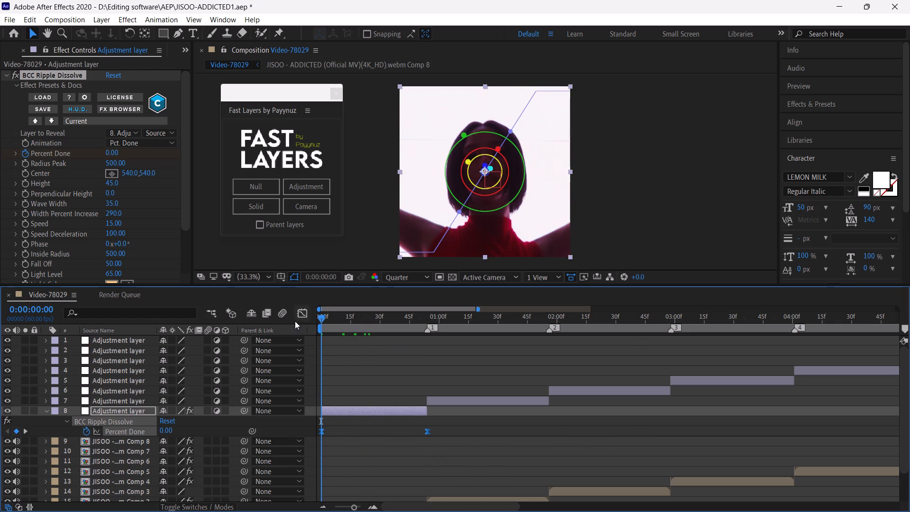
click(322, 318)
key(space)
click(322, 318)
key(space)
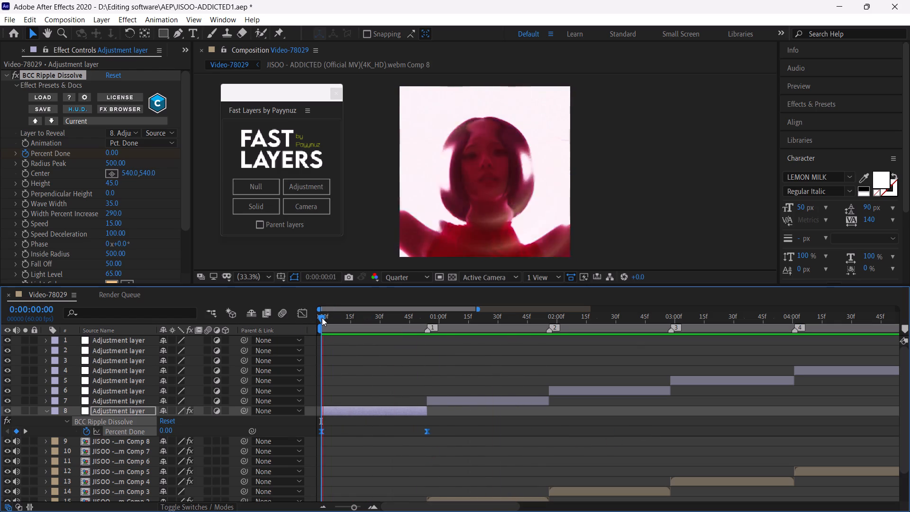
click(322, 318)
key(space)
click(322, 318)
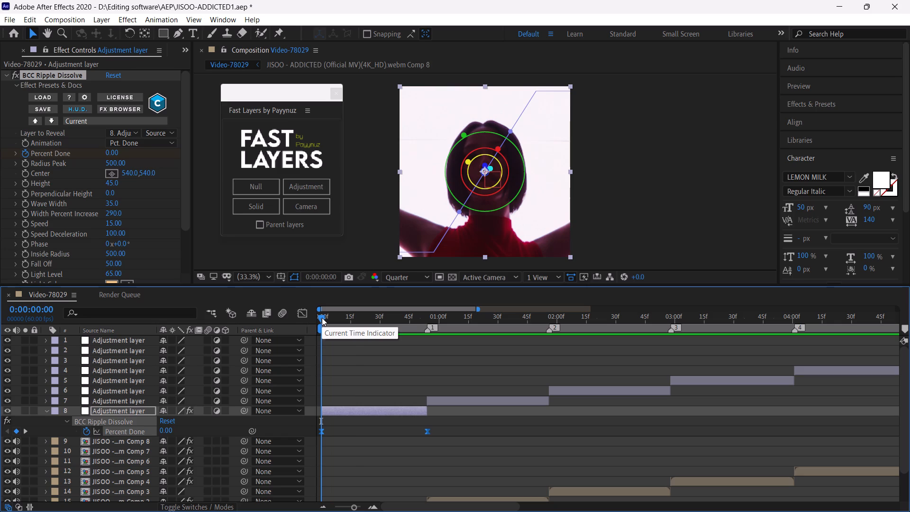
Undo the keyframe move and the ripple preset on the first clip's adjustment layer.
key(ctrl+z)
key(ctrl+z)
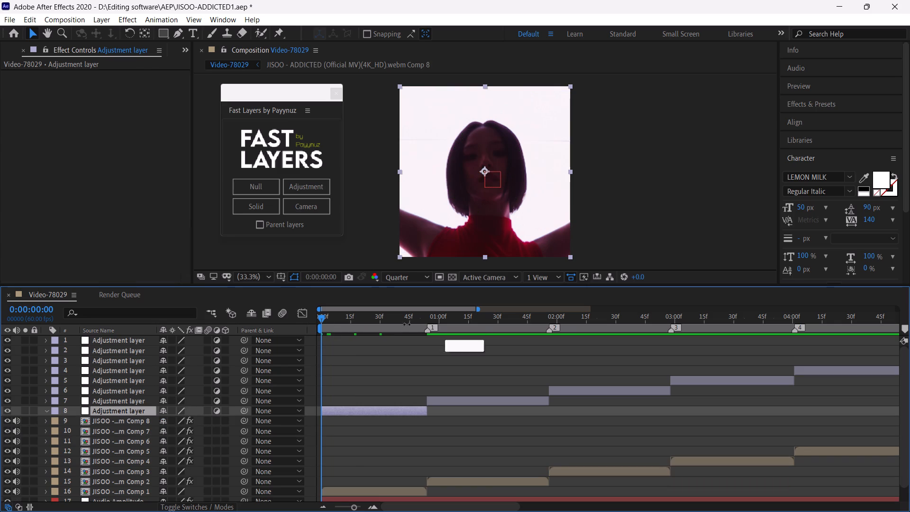
Open the animation preset browser for the first clip's adjustment layer and search Ryan's Video Effects for "ri", clearing the search when done.
click(158, 15)
click(175, 42)
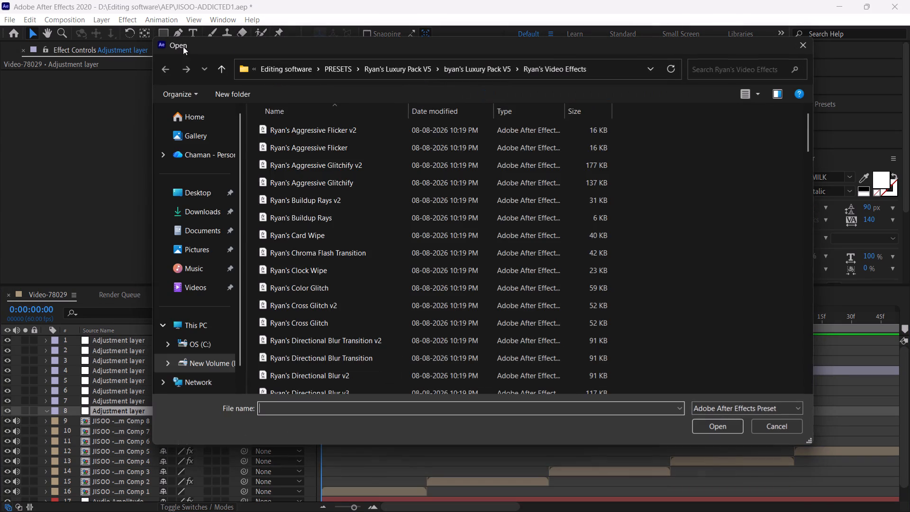
click(710, 70)
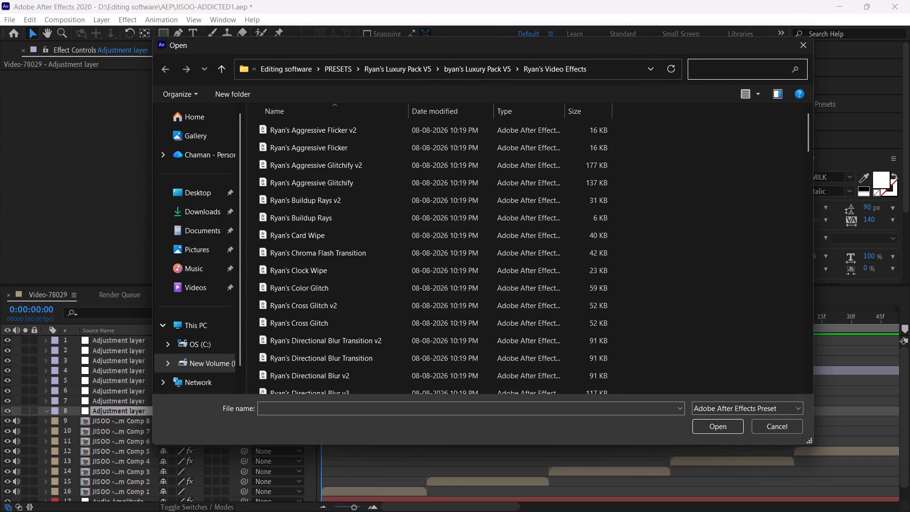
key(r)
key(i)
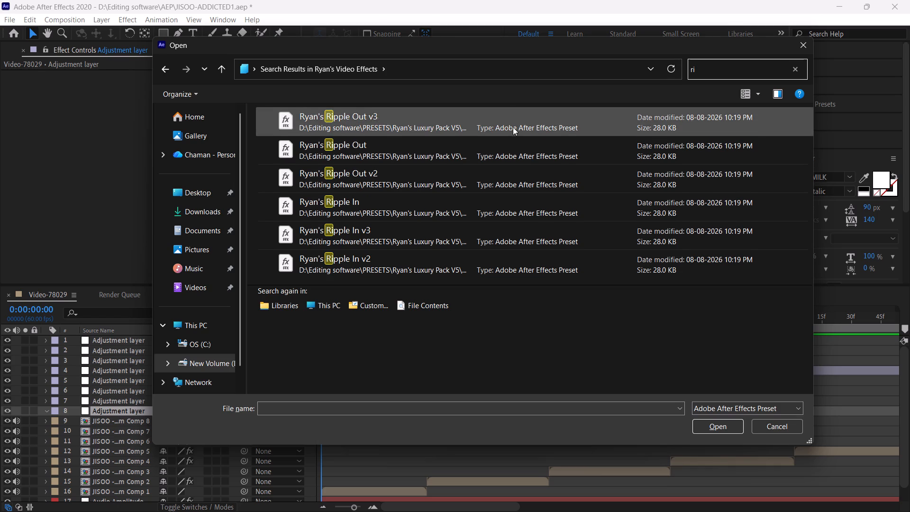
key(BackSpace)
key(BackSpace)
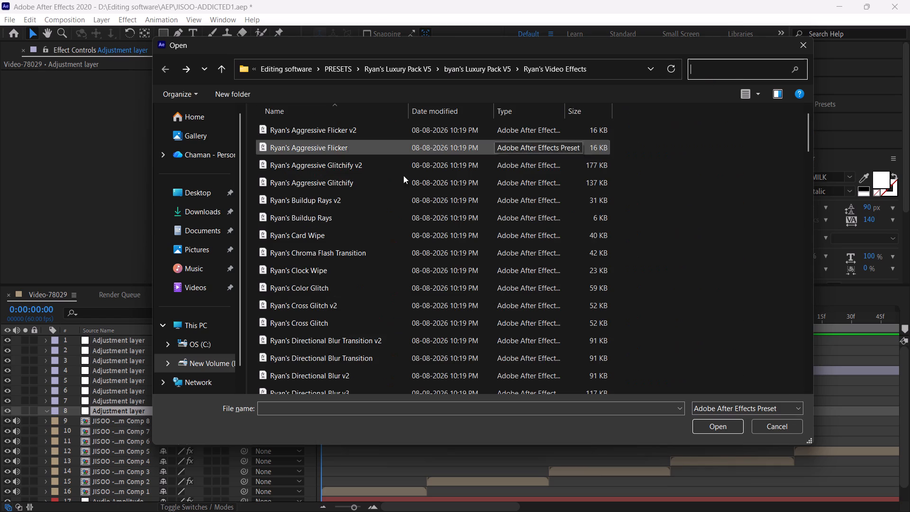
Browse the PRESETS folder, including presets useful, and open AE present > AE present > KSXD editing pack #1.
click(335, 70)
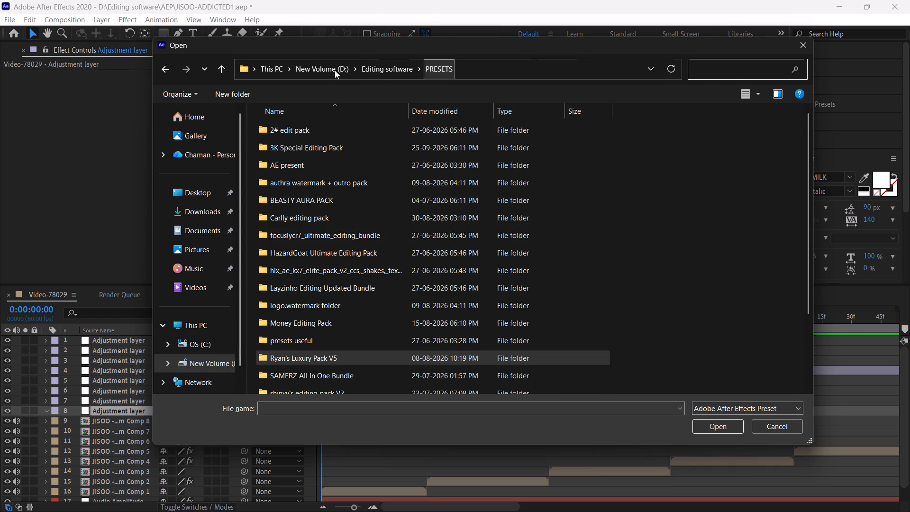
scroll(348, 209, down, 1)
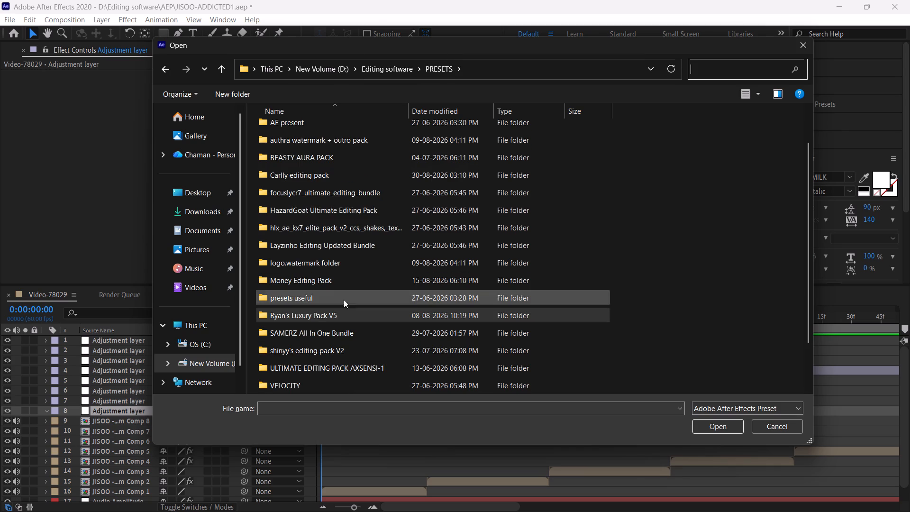
scroll(319, 338, down, 1)
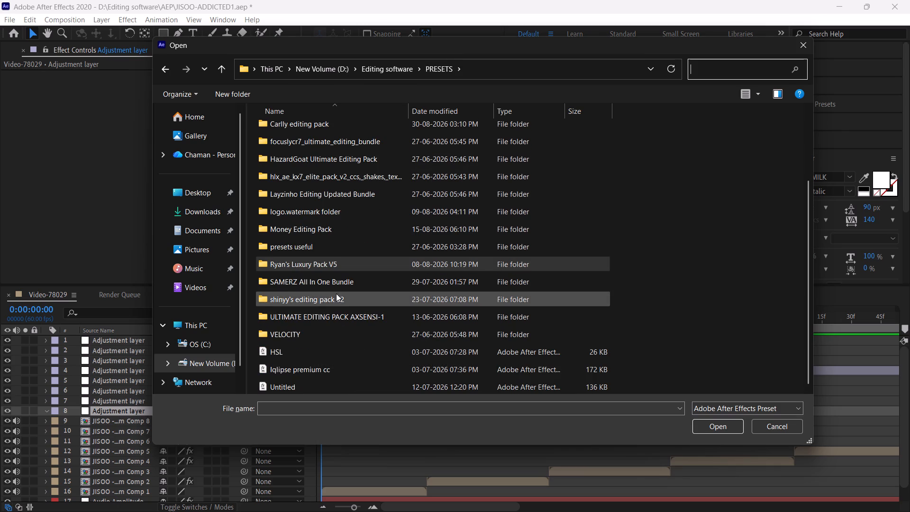
double_click(336, 249)
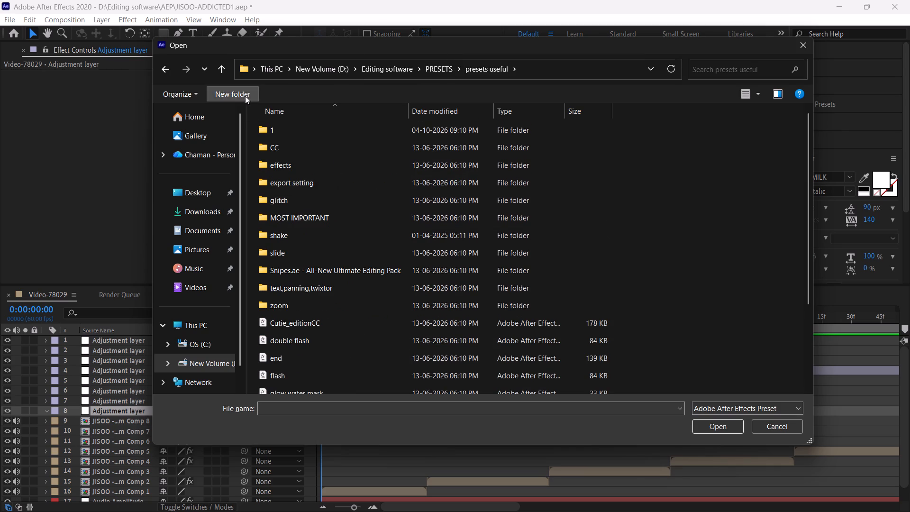
click(228, 68)
double_click(388, 162)
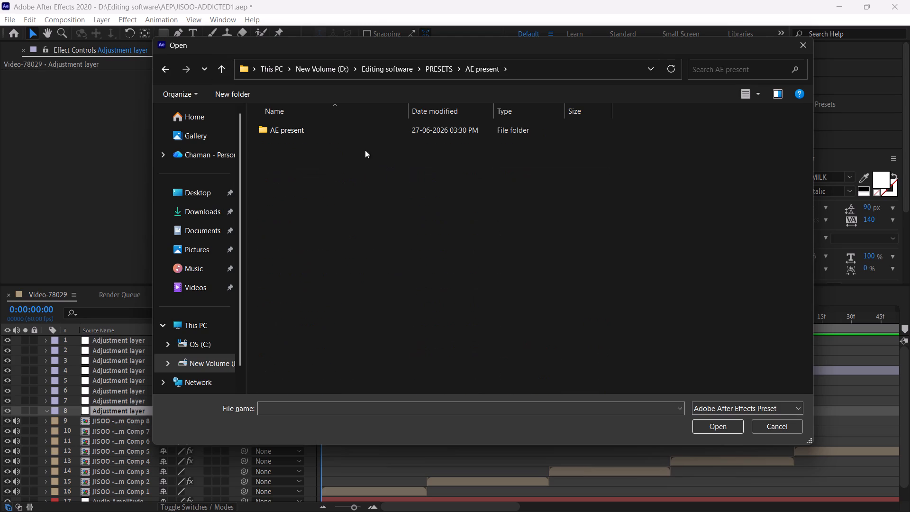
double_click(366, 131)
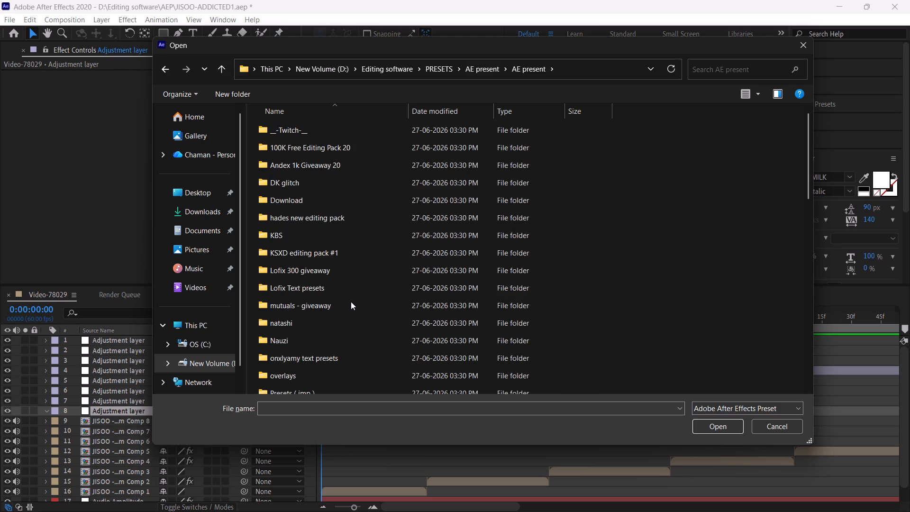
scroll(350, 303, down, 1)
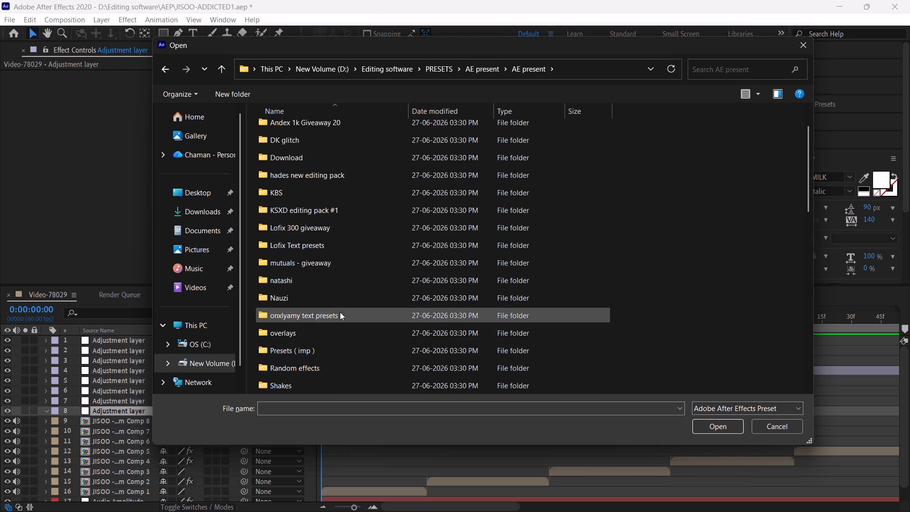
scroll(335, 168, up, 1)
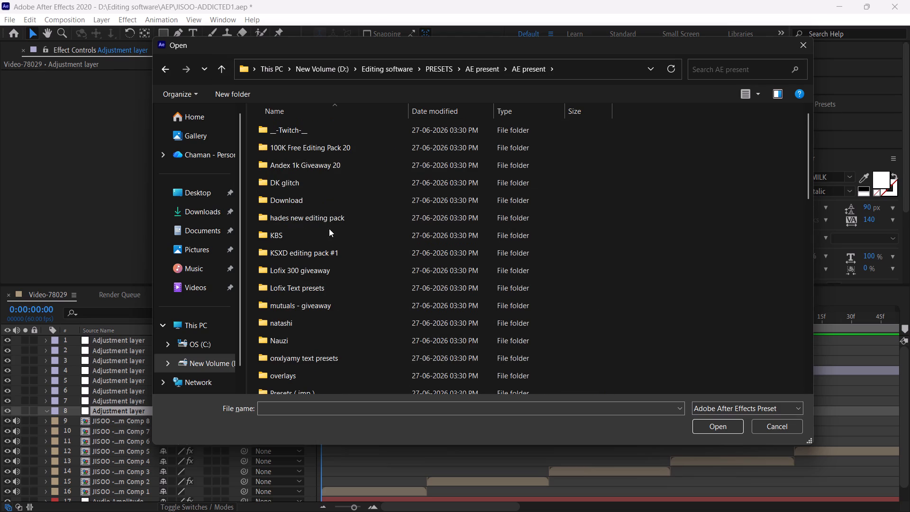
click(325, 229)
click(327, 254)
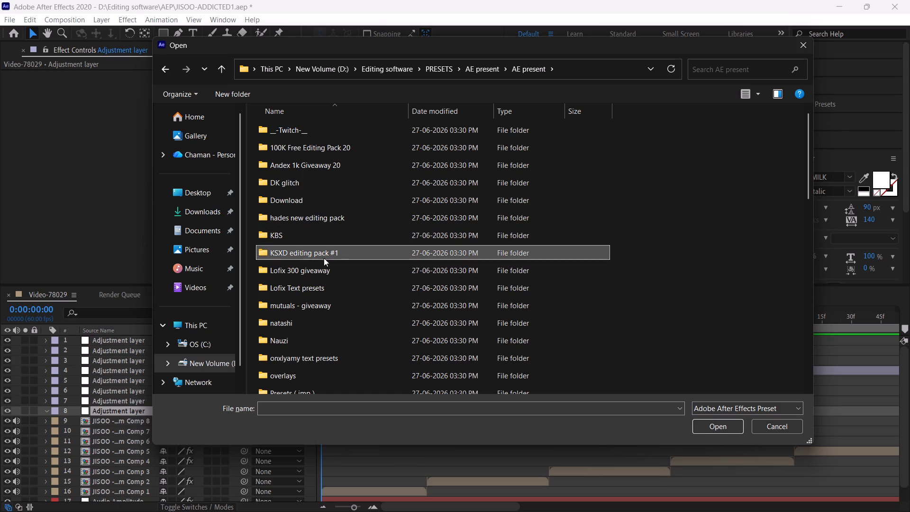
double_click(325, 250)
scroll(383, 224, up, 2)
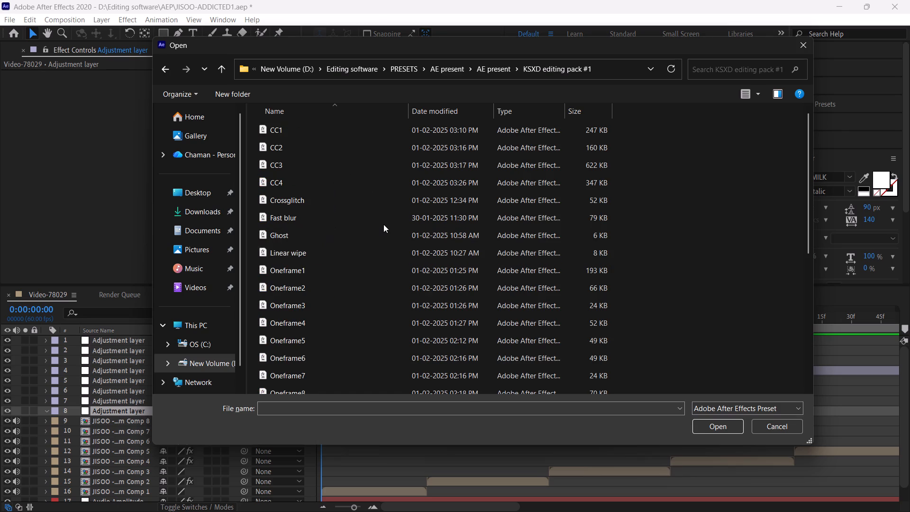
Apply the Ripple preset from KSXD editing pack #1 to the first clip's adjustment layer.
scroll(383, 224, down, 3)
scroll(379, 220, up, 1)
scroll(379, 215, down, 1)
scroll(337, 325, down, 1)
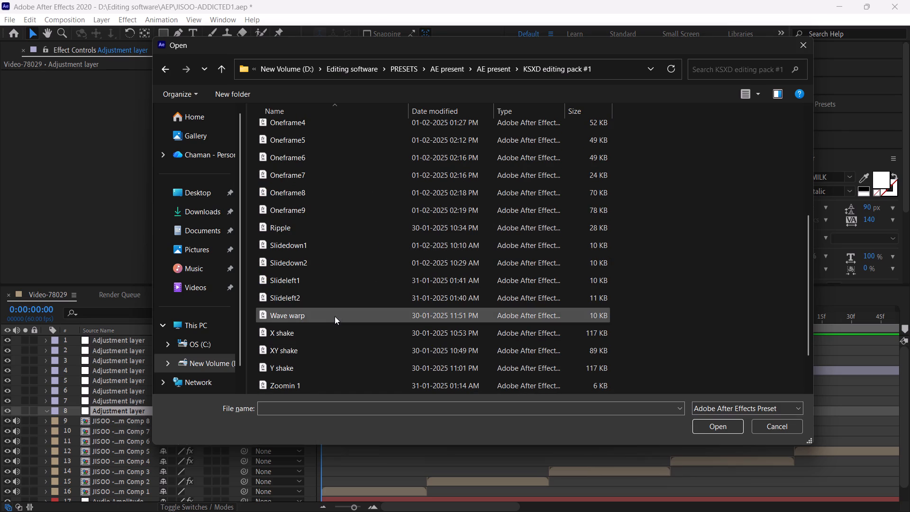
click(321, 232)
click(719, 430)
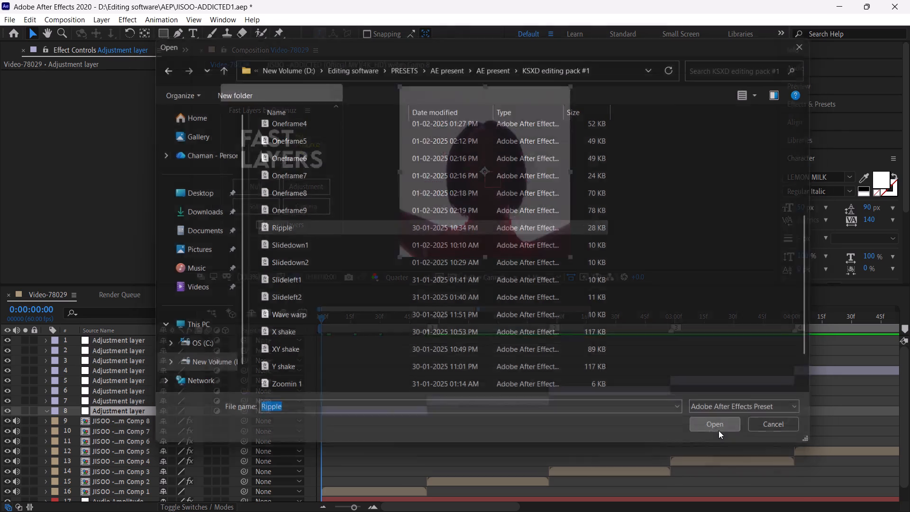
Preview the new ripple from the start with the whole composition fitted in view, and stop at frame 1.
scroll(560, 159, up, 6)
scroll(559, 154, down, 3)
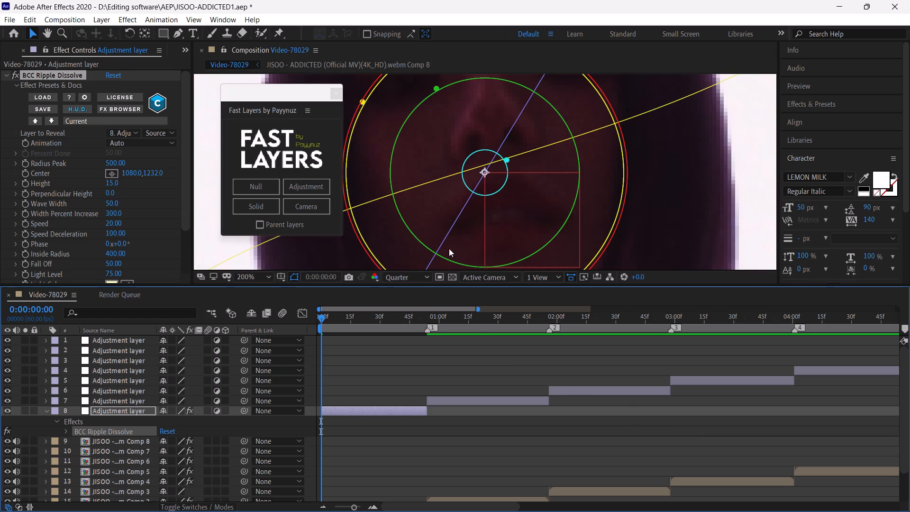
click(247, 274)
click(253, 285)
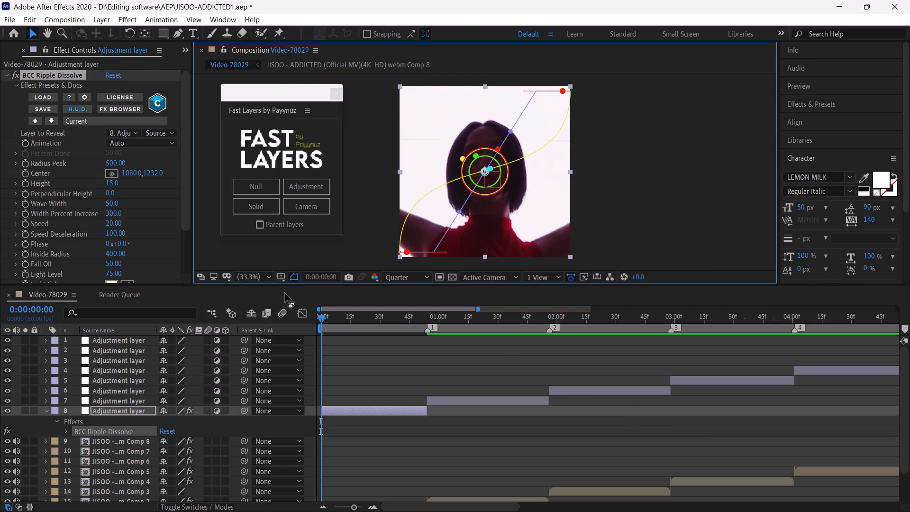
key(space)
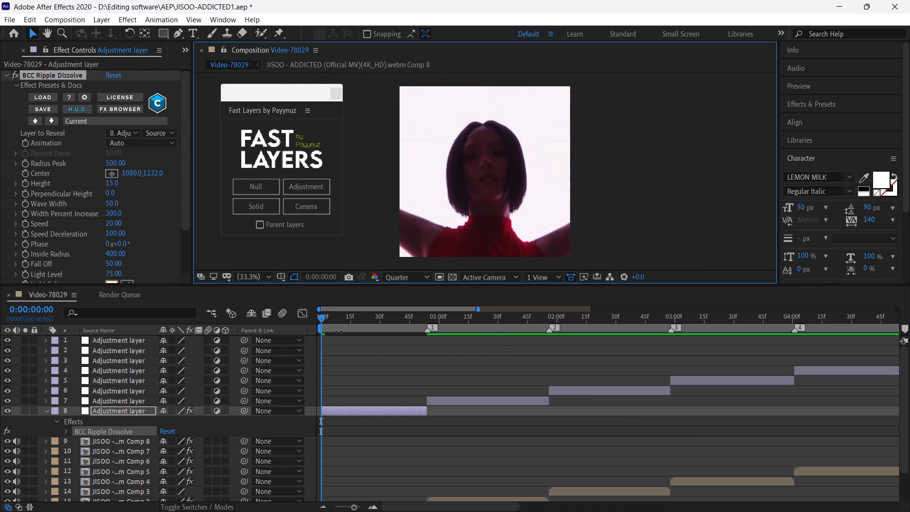
click(324, 313)
Move the BCC Ripple Dissolve Center point onto the middle of the frame, at about 540, 540.
scroll(636, 156, down, 1)
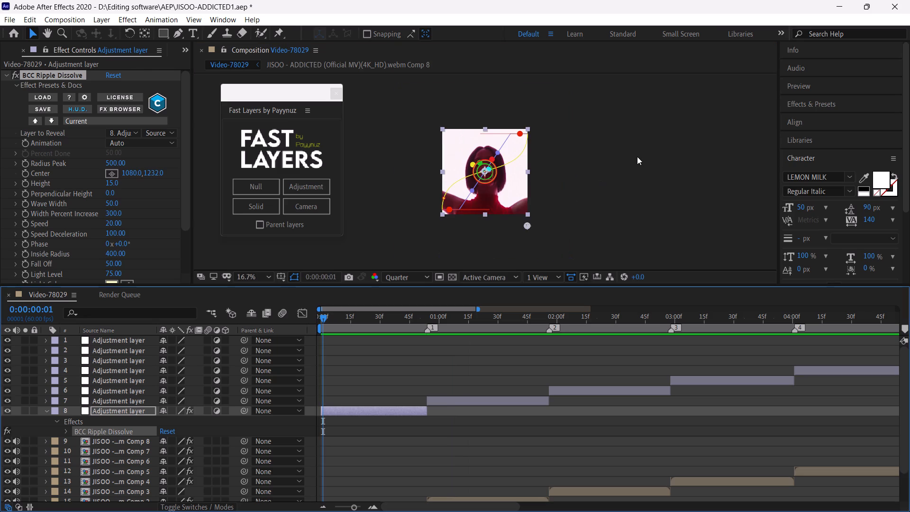
drag(525, 225, 484, 174)
scroll(575, 165, up, 2)
scroll(575, 165, down, 1)
scroll(575, 165, up, 3)
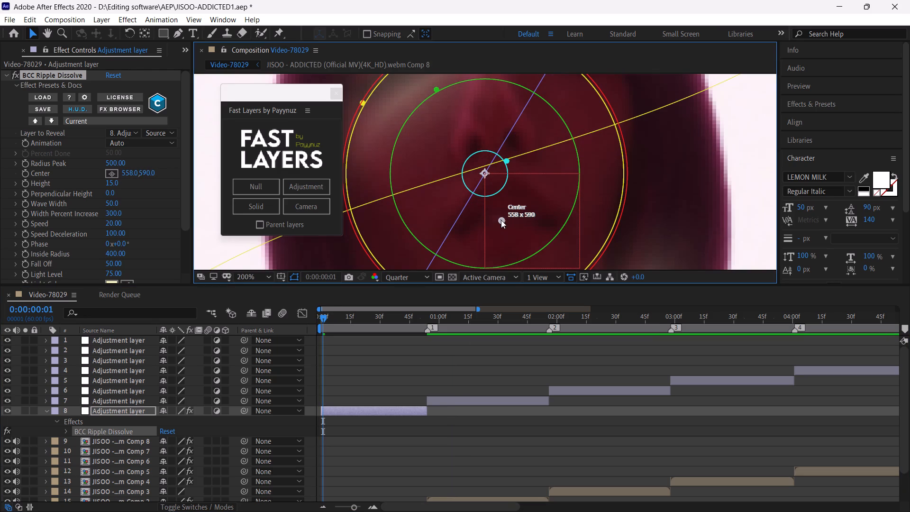
drag(501, 220, 483, 174)
scroll(546, 181, up, 5)
scroll(546, 181, down, 1)
scroll(546, 181, up, 3)
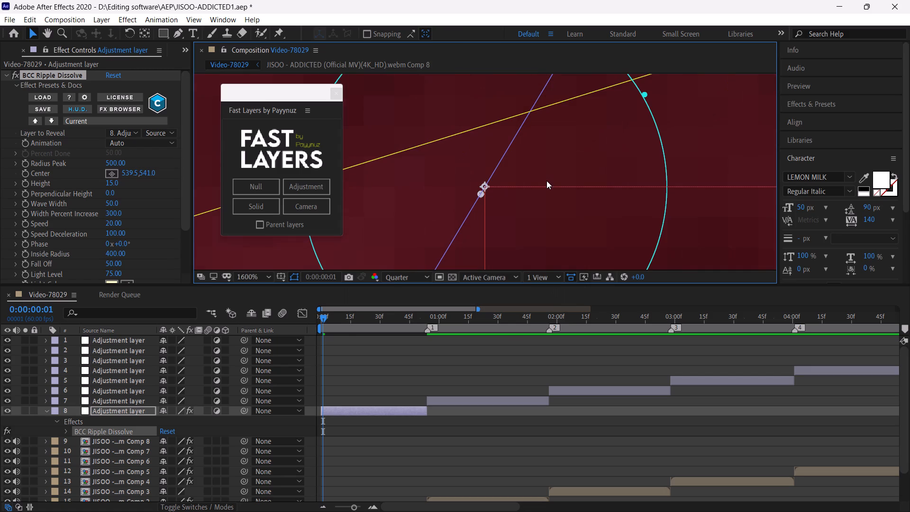
drag(481, 195, 483, 186)
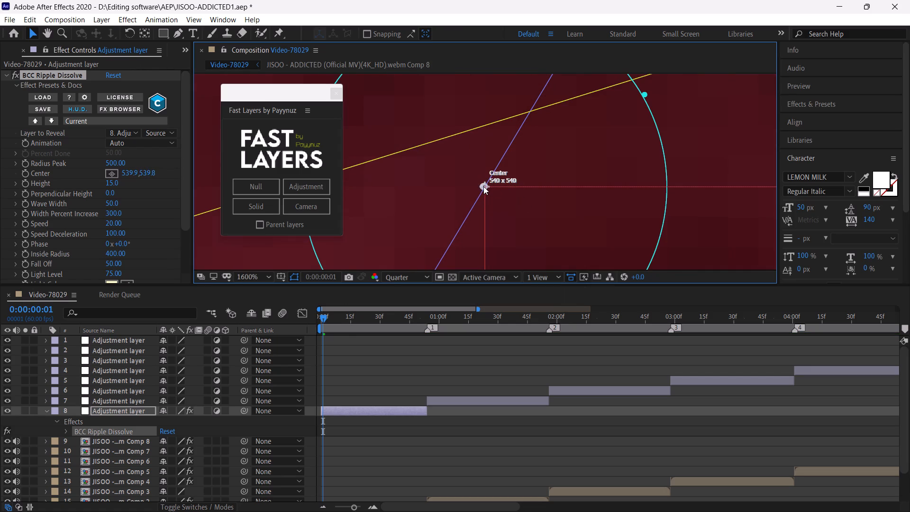
drag(483, 186, 484, 188)
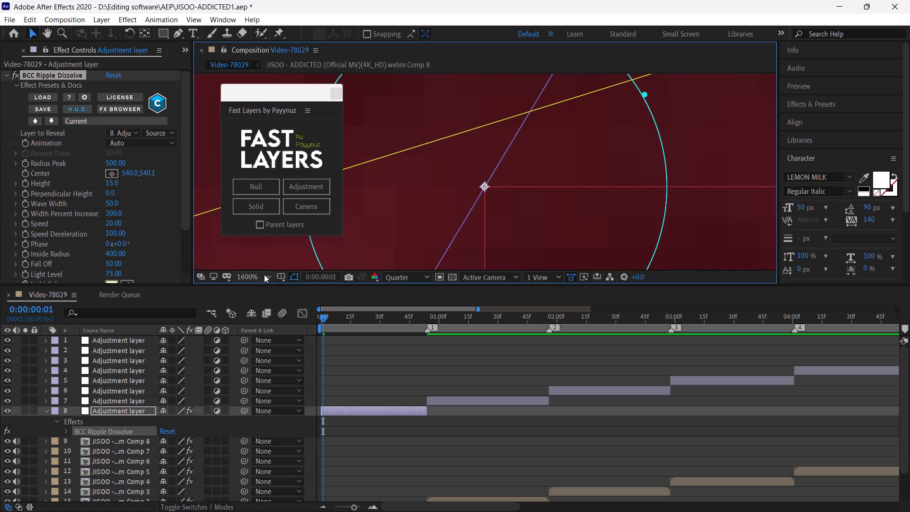
click(264, 274)
click(258, 287)
Collapse the first clip's adjustment layer properties and preview the centred ripple repeatedly from the start of the composition.
key(u)
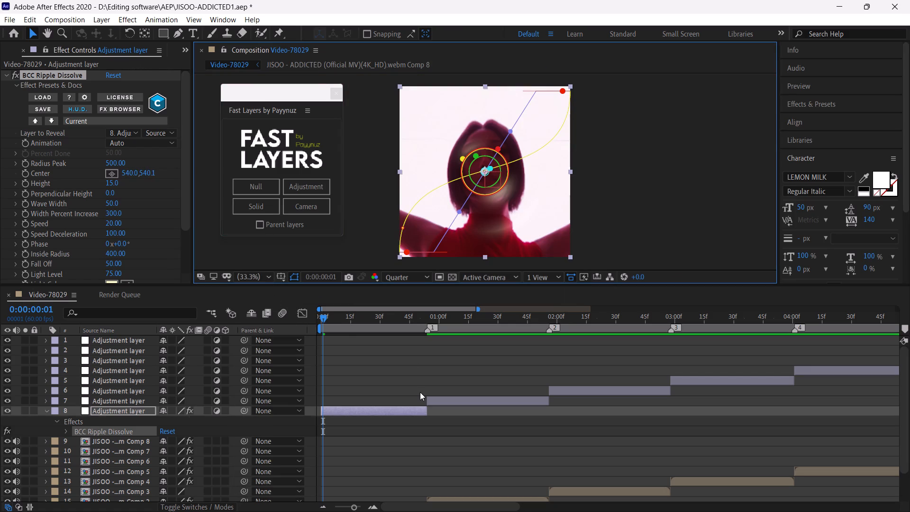
key(u)
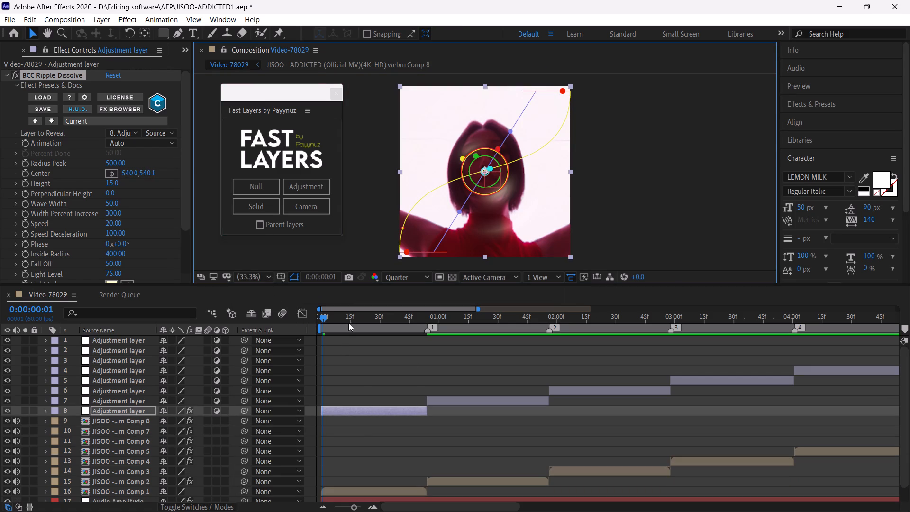
click(364, 430)
click(366, 414)
key(u)
drag(326, 317, 309, 316)
key(space)
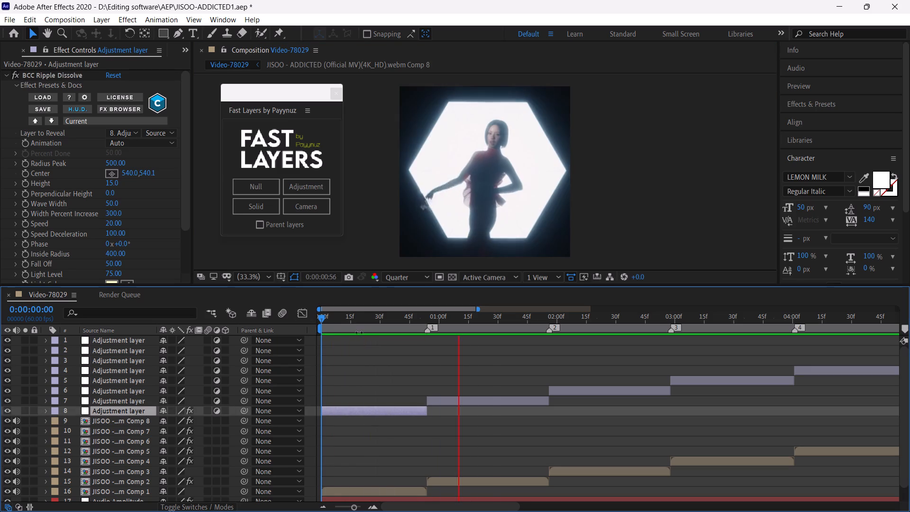
click(322, 319)
key(space)
click(322, 319)
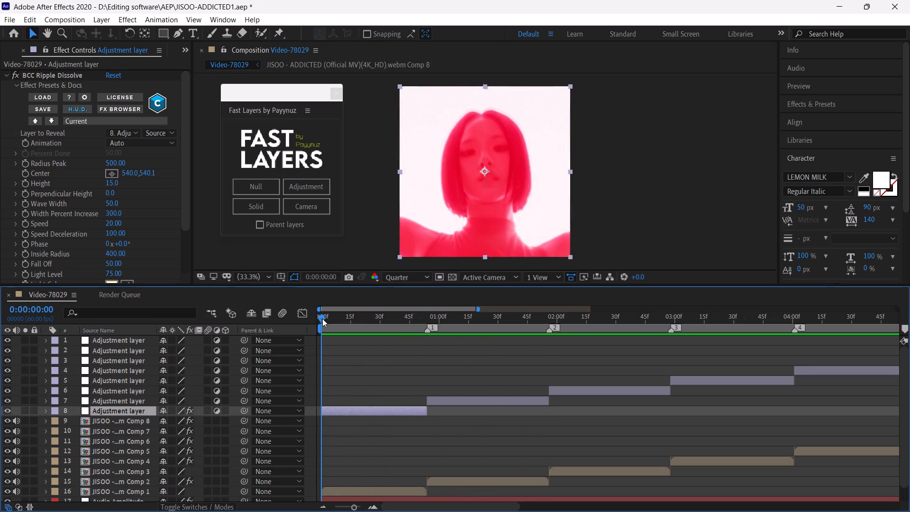
key(space)
click(322, 319)
key(space)
click(322, 319)
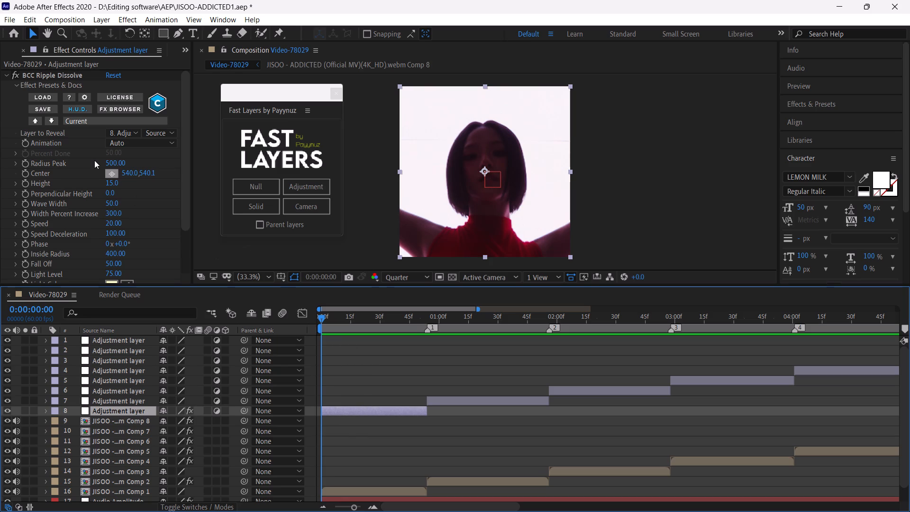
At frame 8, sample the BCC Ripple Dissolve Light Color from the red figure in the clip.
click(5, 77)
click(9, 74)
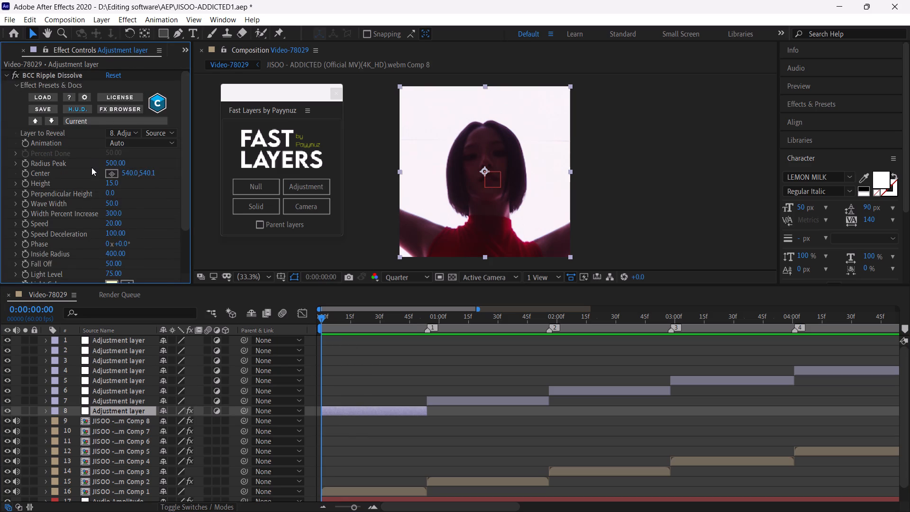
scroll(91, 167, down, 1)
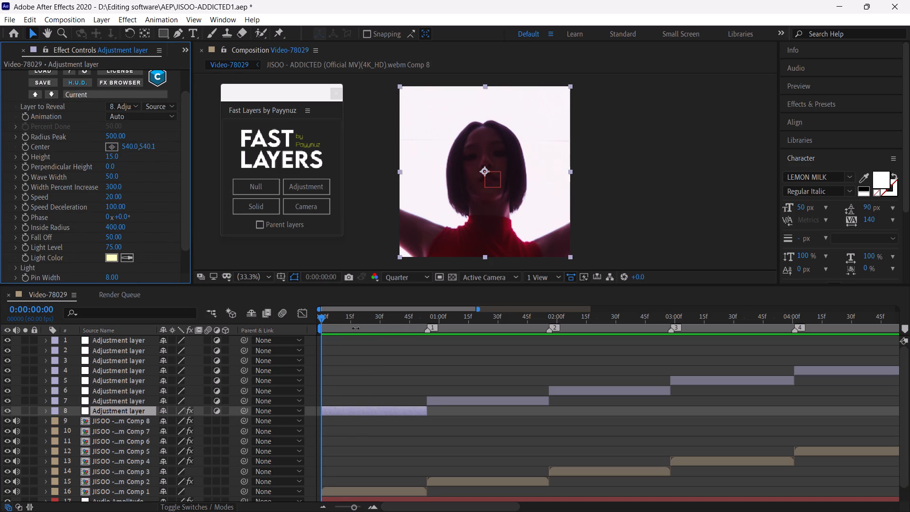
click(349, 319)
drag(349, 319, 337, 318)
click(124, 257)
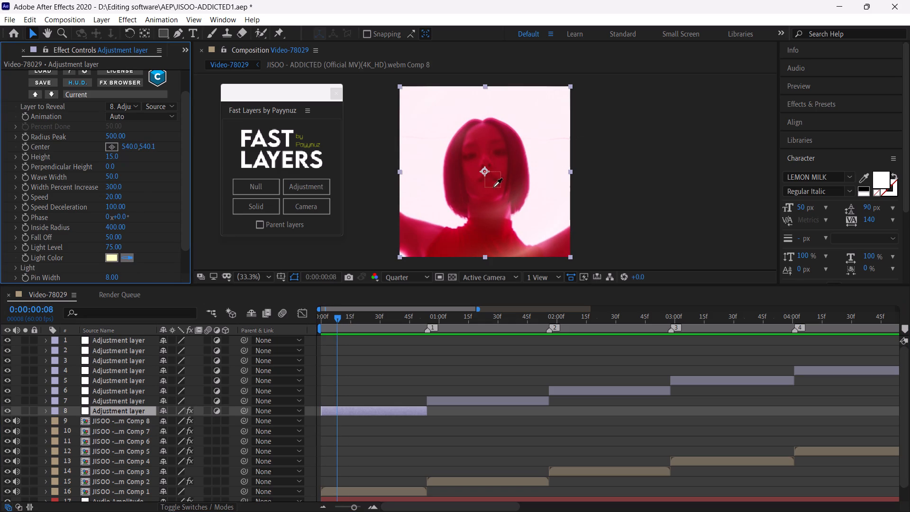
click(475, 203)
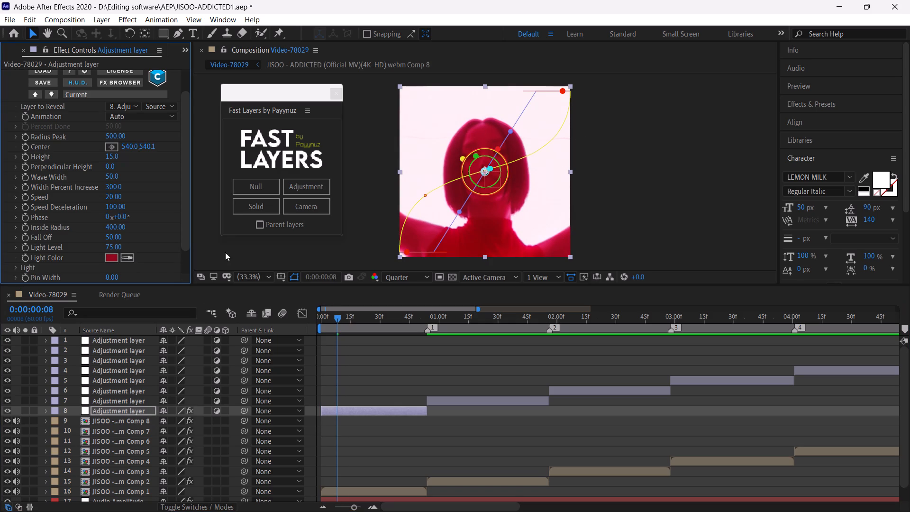
Set the BCC Ripple Dissolve Light Color to green, 12D437.
click(110, 260)
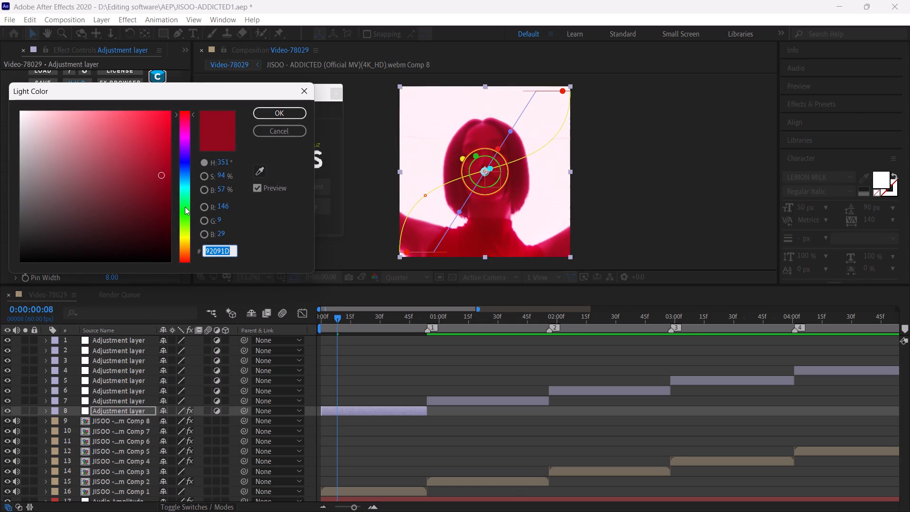
click(185, 207)
click(158, 136)
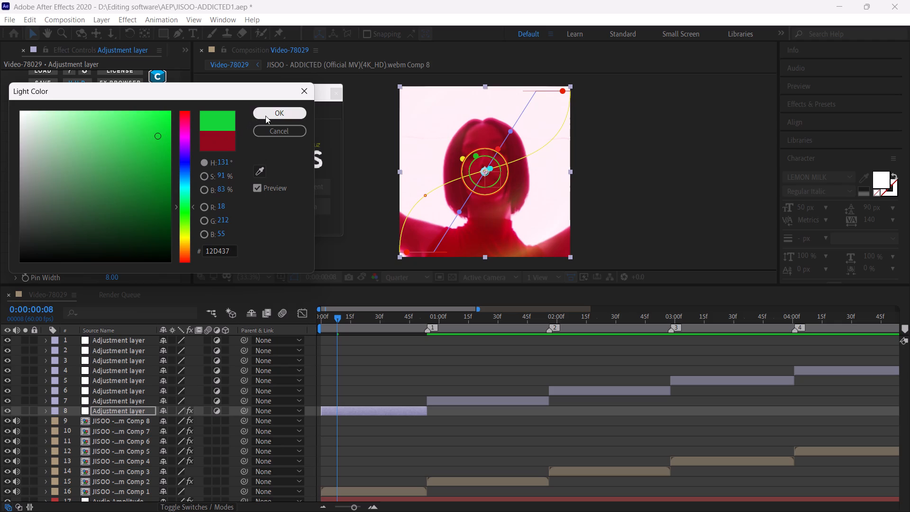
click(266, 116)
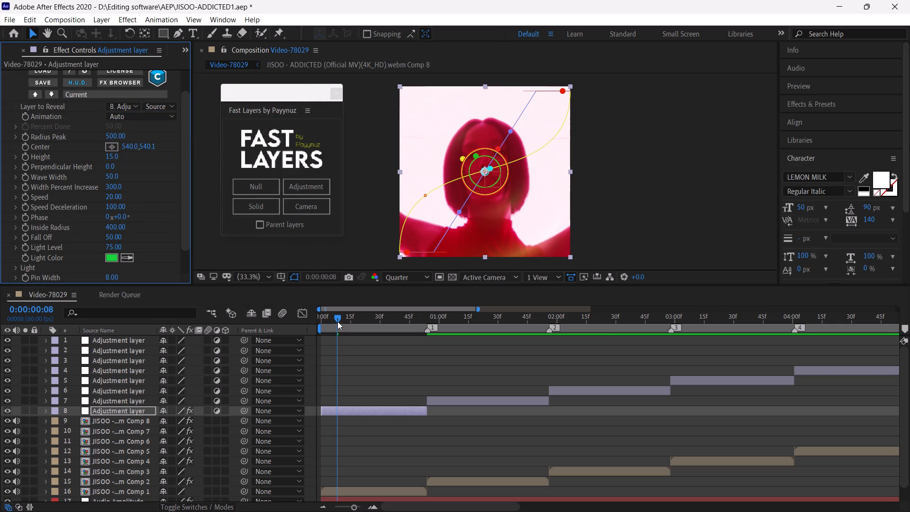
Scrub to frame 12 and duplicate the green BCC Ripple Dissolve effect on the first clip's adjustment layer.
drag(337, 319, 346, 326)
key(ctrl+d)
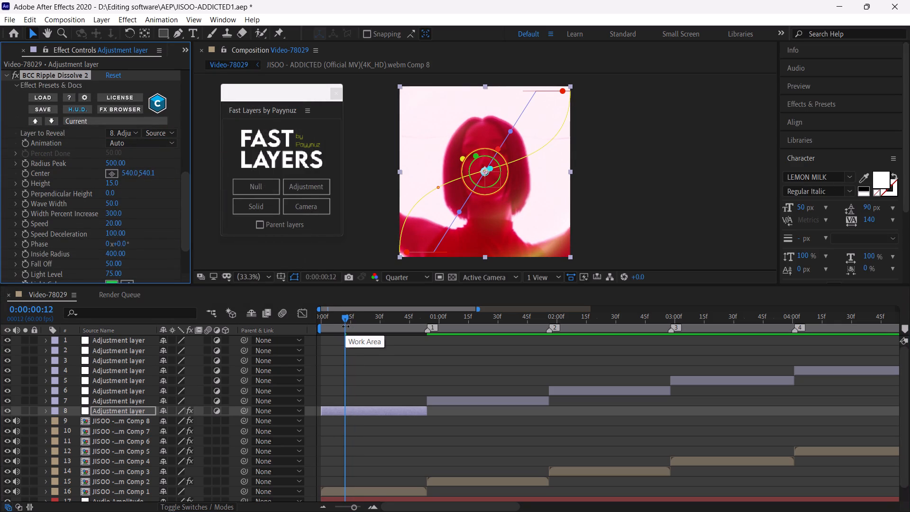
At frame 2, sample the duplicate ripple's Light Color from the dark red shoulder in the clip.
drag(346, 319, 350, 322)
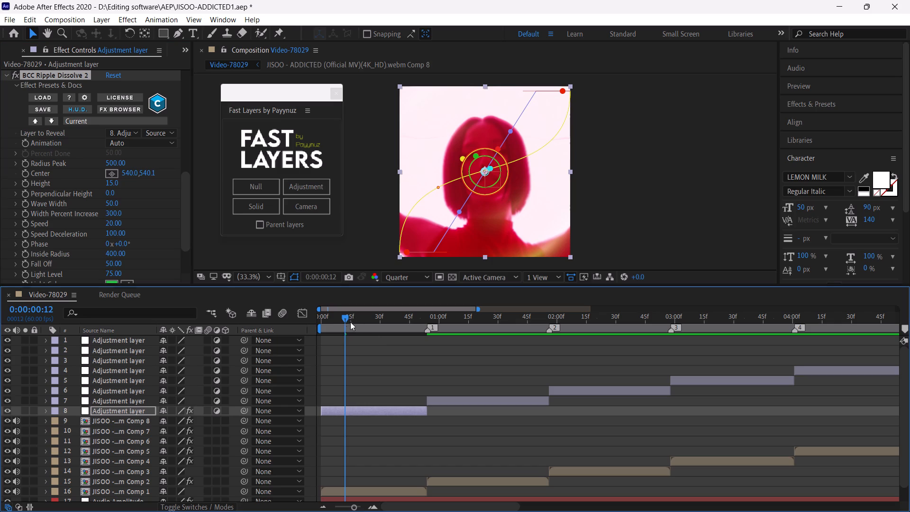
drag(350, 322, 329, 334)
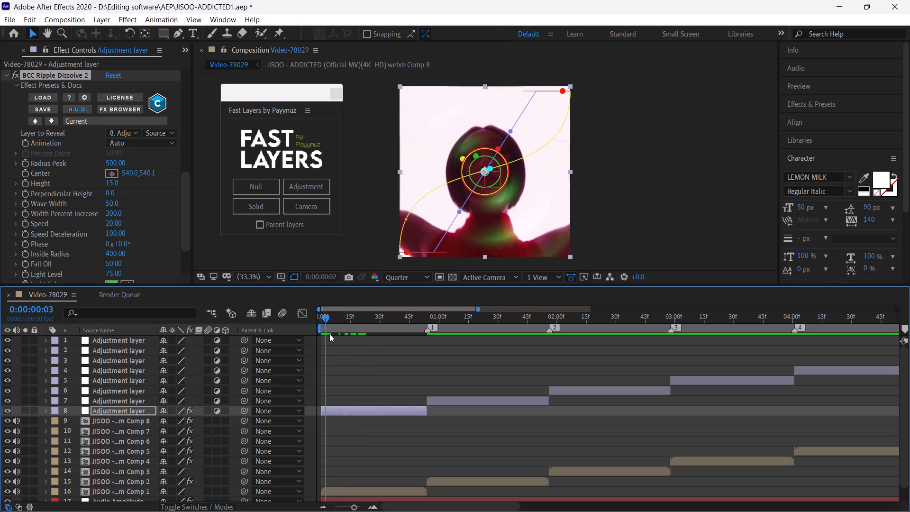
drag(329, 334, 327, 335)
scroll(33, 140, down, 1)
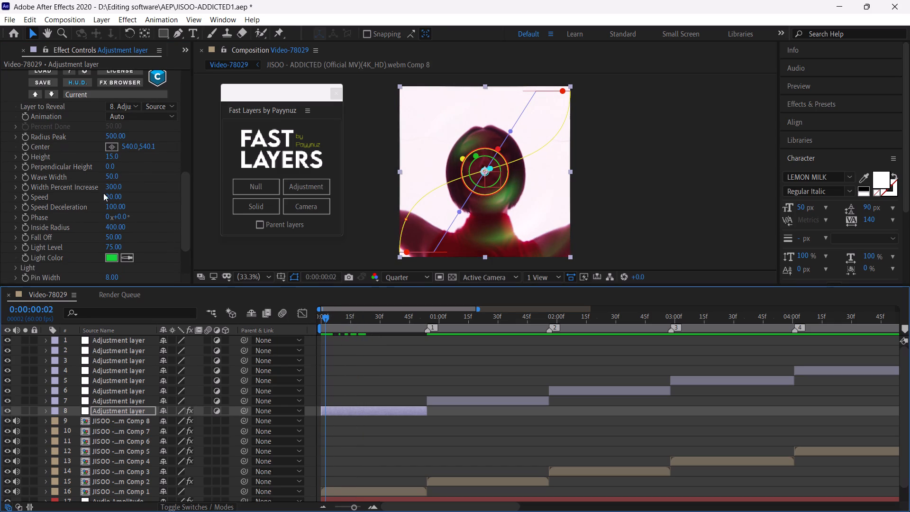
click(129, 257)
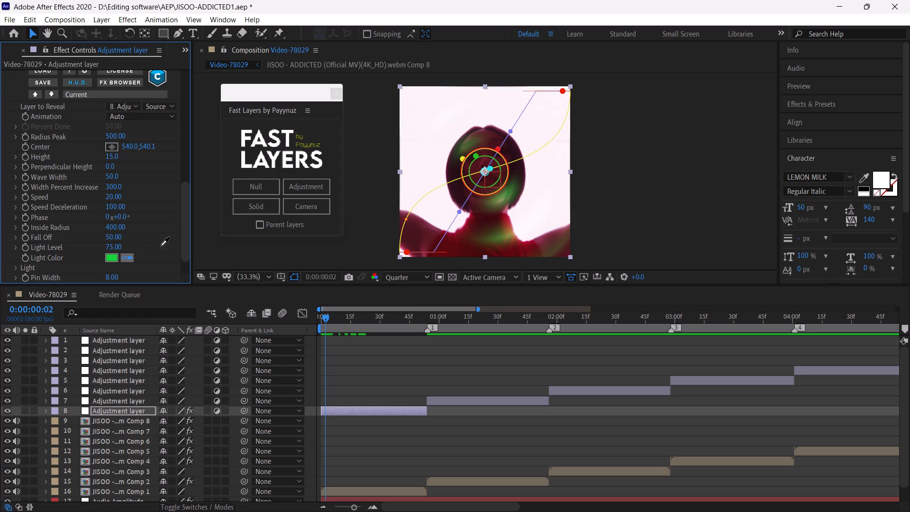
click(426, 234)
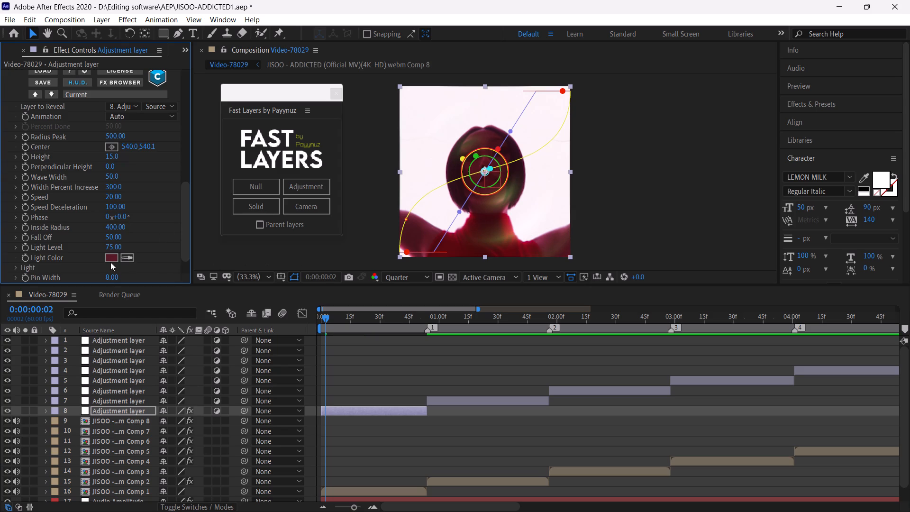
Shift the duplicate ripple's sampled Light Color to a dark teal with a hue of about 173°.
click(111, 261)
click(187, 203)
drag(186, 193, 186, 189)
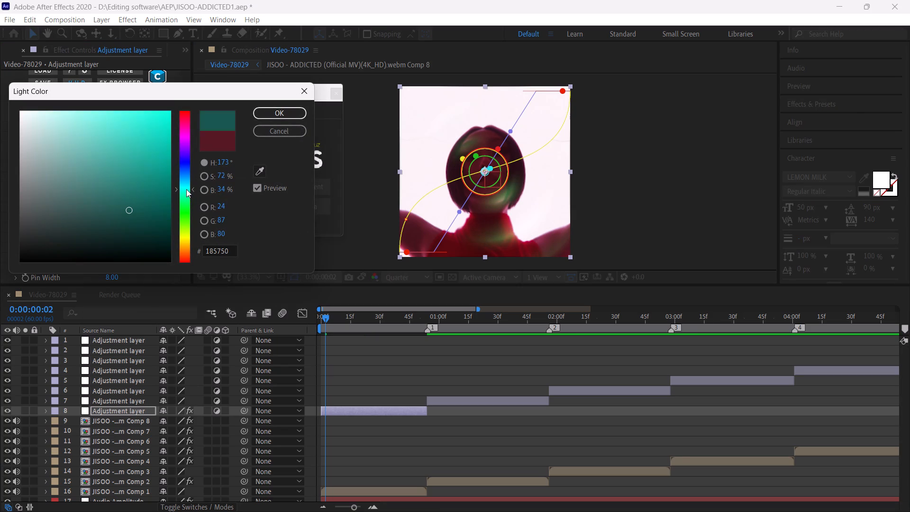
drag(186, 189, 186, 188)
click(273, 117)
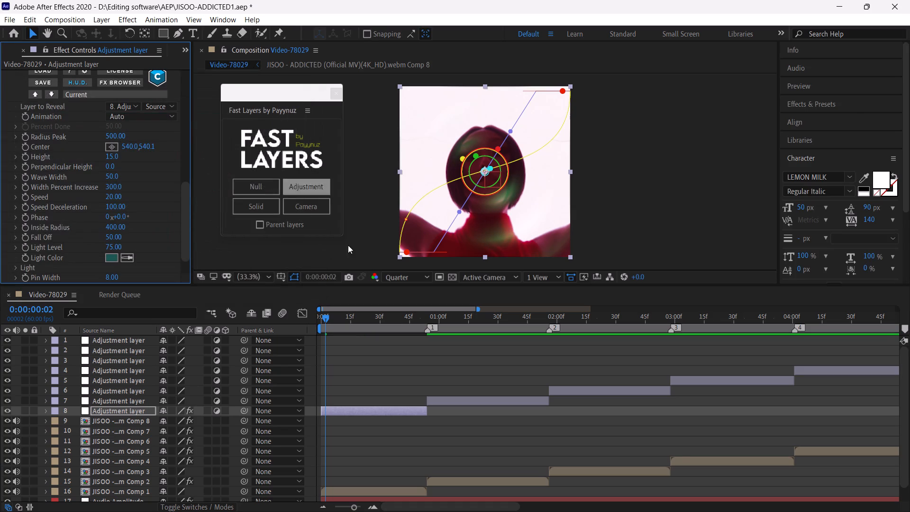
Preview the two coloured ripples repeatedly from the start of the composition and stop at frame 0.
drag(324, 319, 300, 318)
key(space)
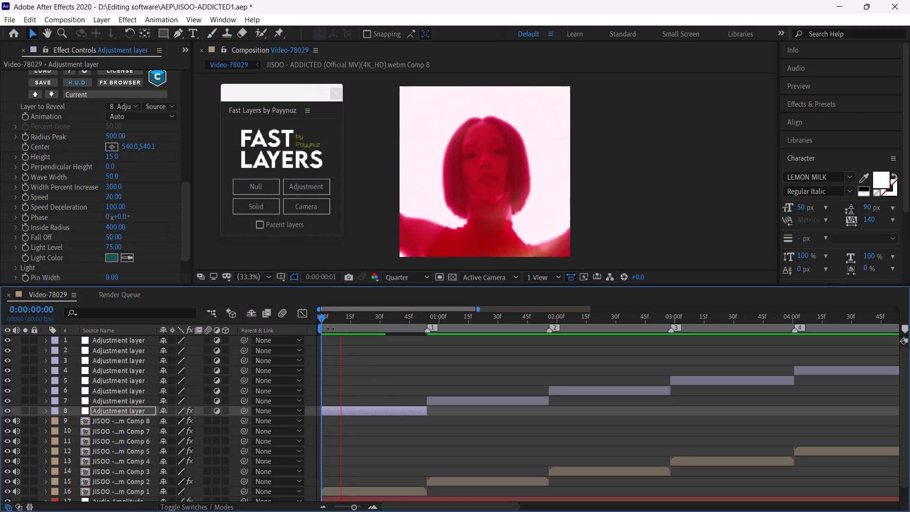
click(321, 313)
key(space)
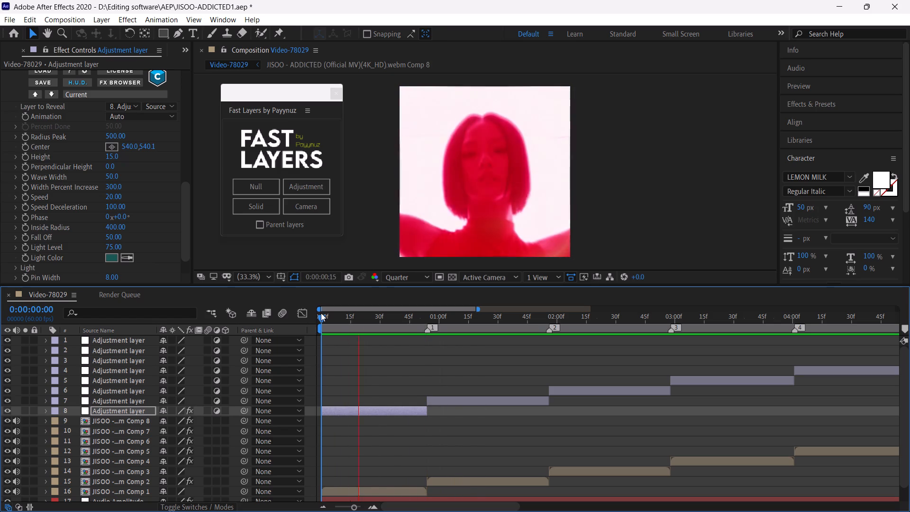
click(412, 317)
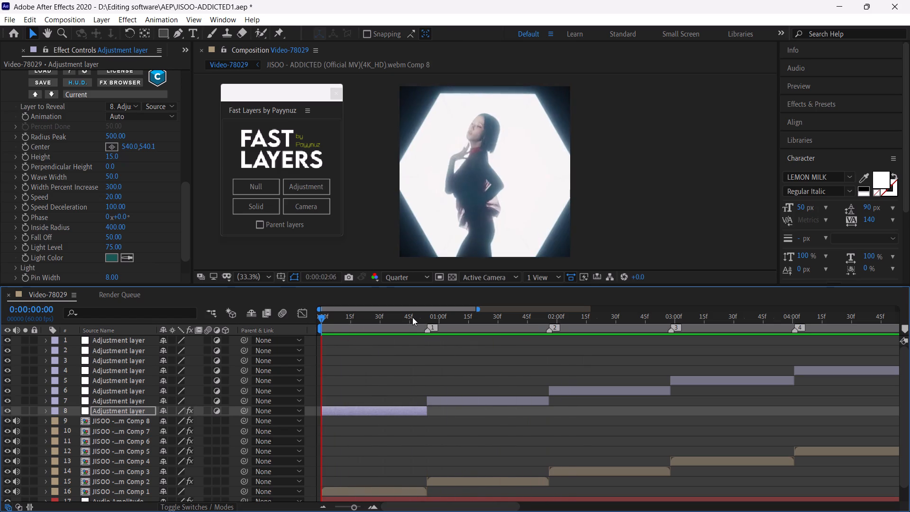
key(space)
drag(410, 317, 270, 338)
key(space)
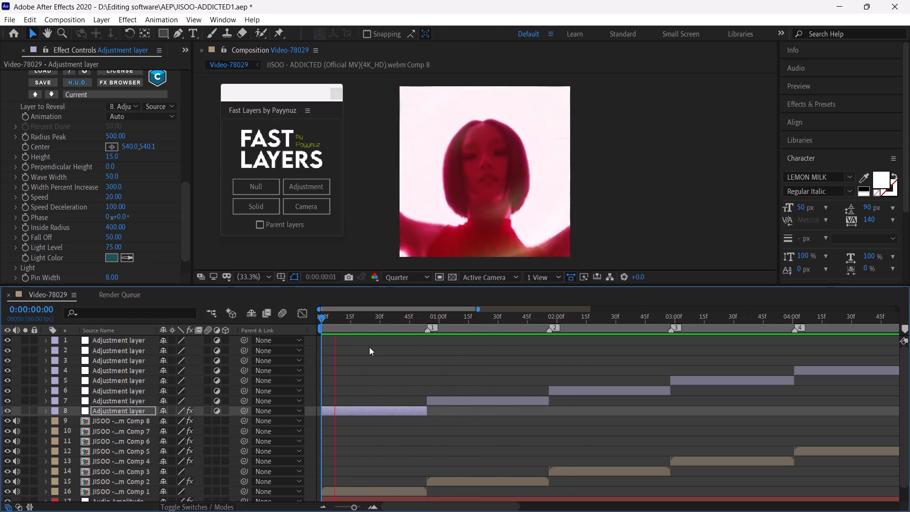
drag(342, 321, 314, 321)
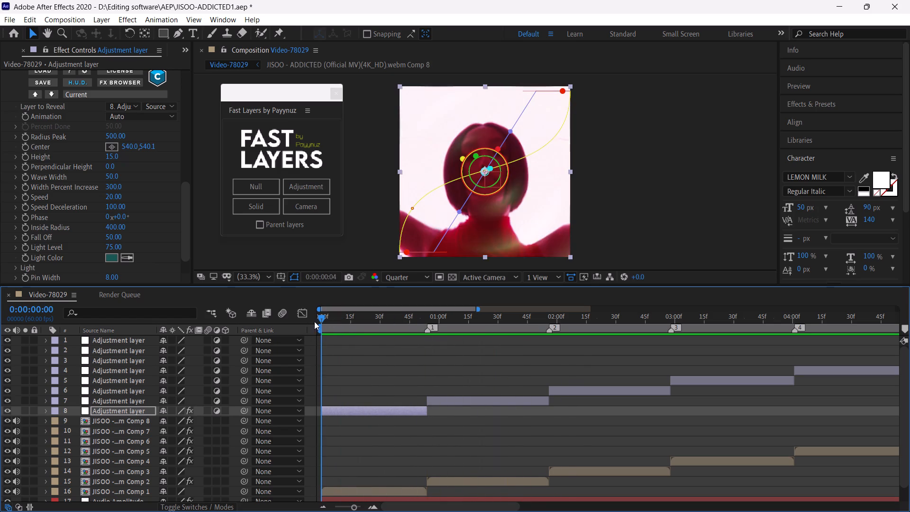
drag(314, 321, 304, 322)
Add a new adjustment layer over the first clip and place it directly beneath the ripple adjustment layer.
click(319, 187)
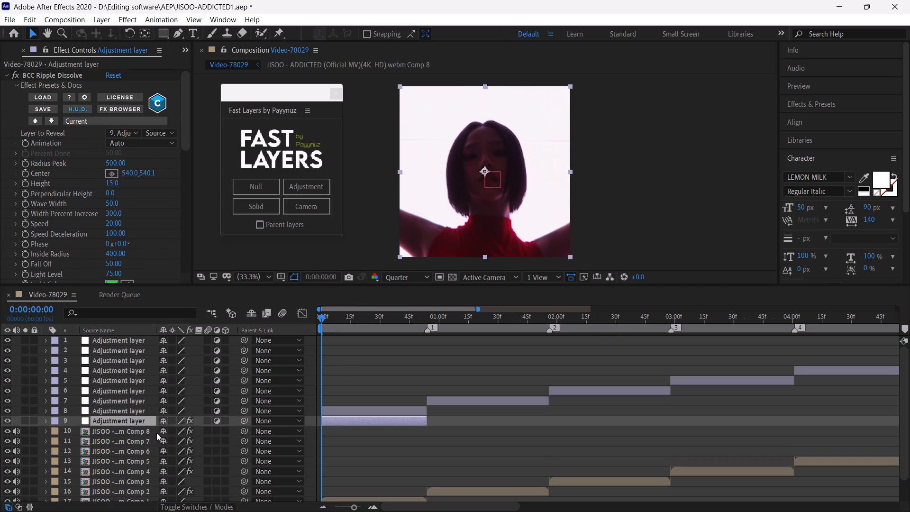
drag(144, 411, 143, 423)
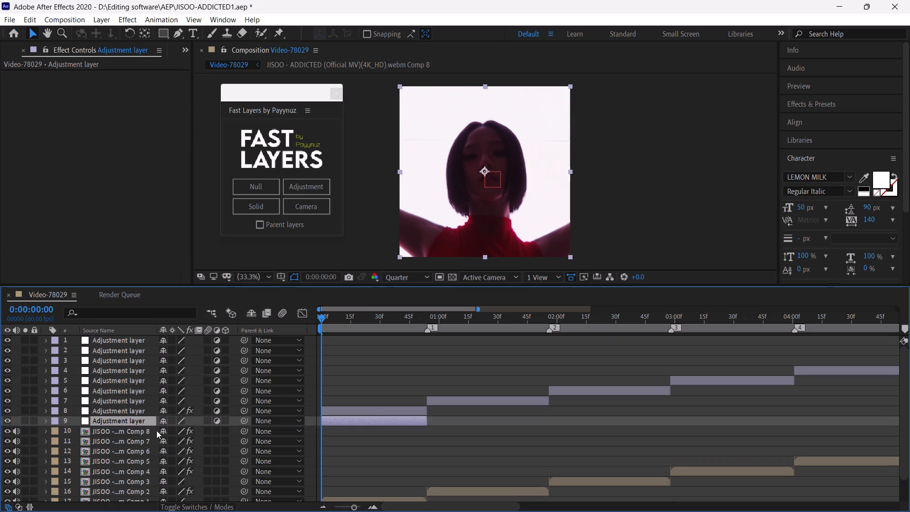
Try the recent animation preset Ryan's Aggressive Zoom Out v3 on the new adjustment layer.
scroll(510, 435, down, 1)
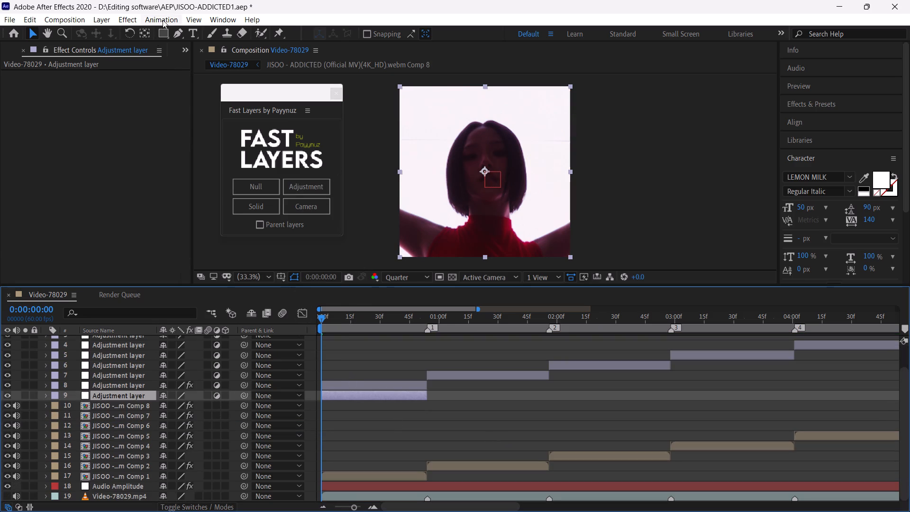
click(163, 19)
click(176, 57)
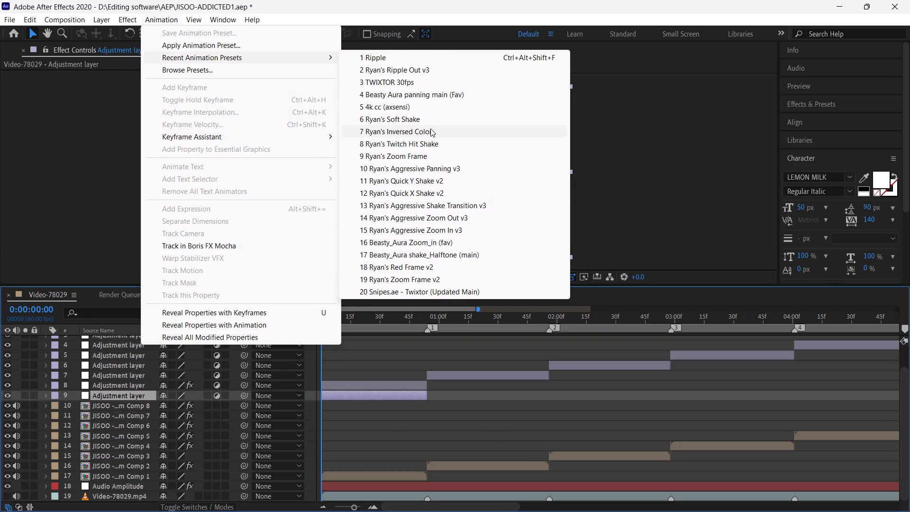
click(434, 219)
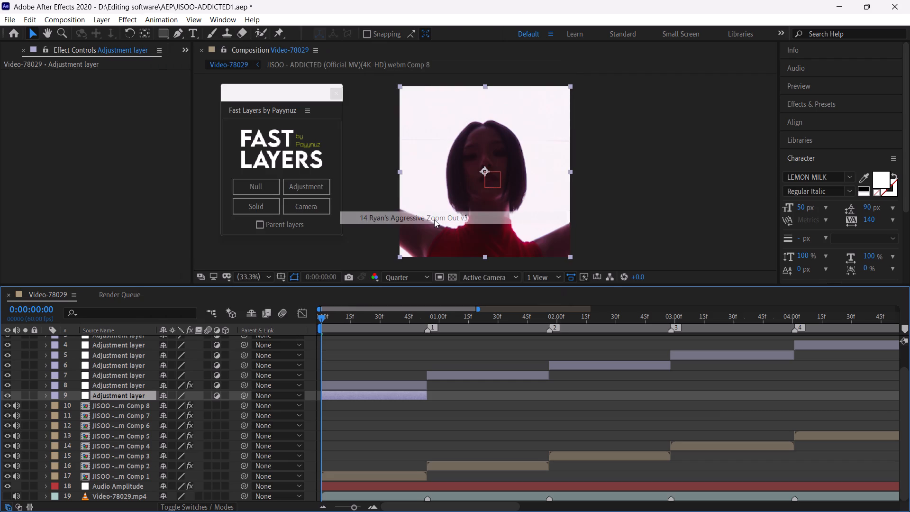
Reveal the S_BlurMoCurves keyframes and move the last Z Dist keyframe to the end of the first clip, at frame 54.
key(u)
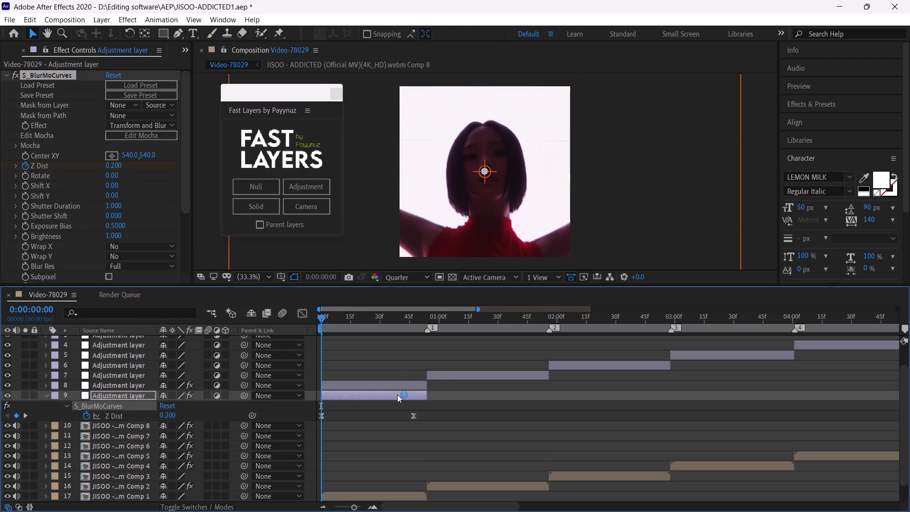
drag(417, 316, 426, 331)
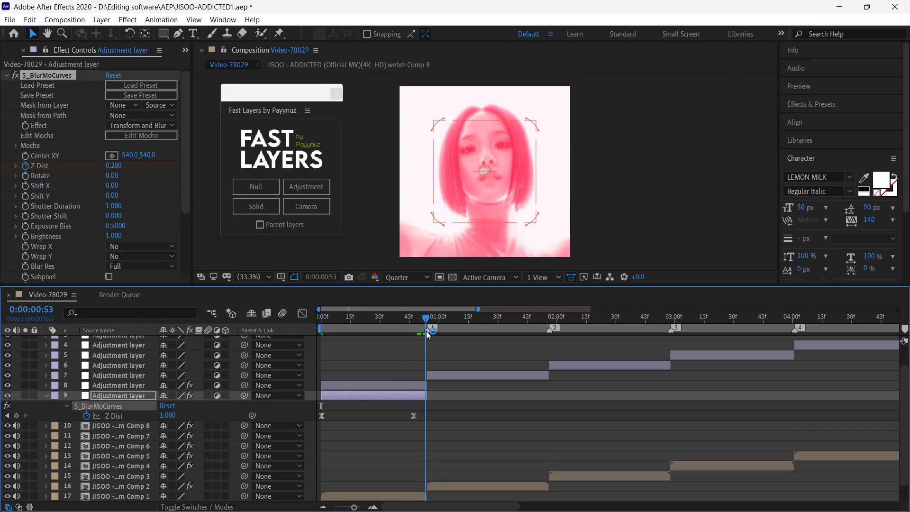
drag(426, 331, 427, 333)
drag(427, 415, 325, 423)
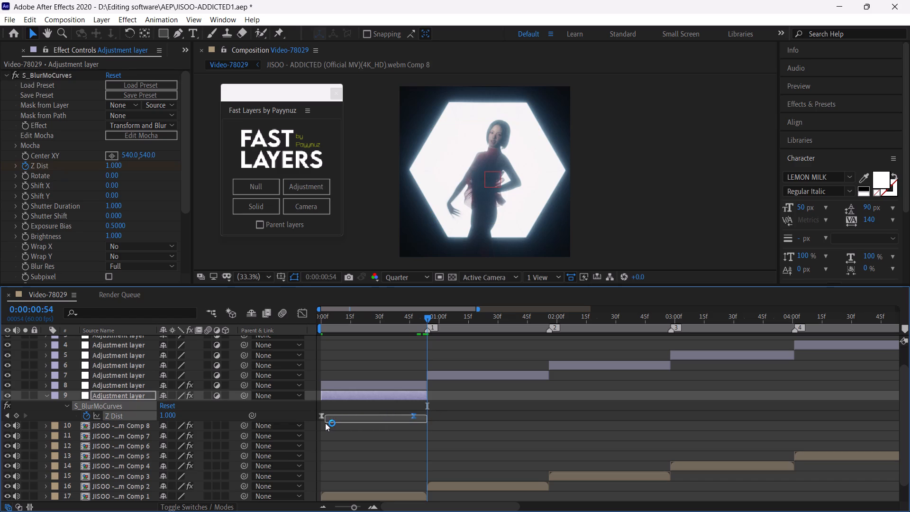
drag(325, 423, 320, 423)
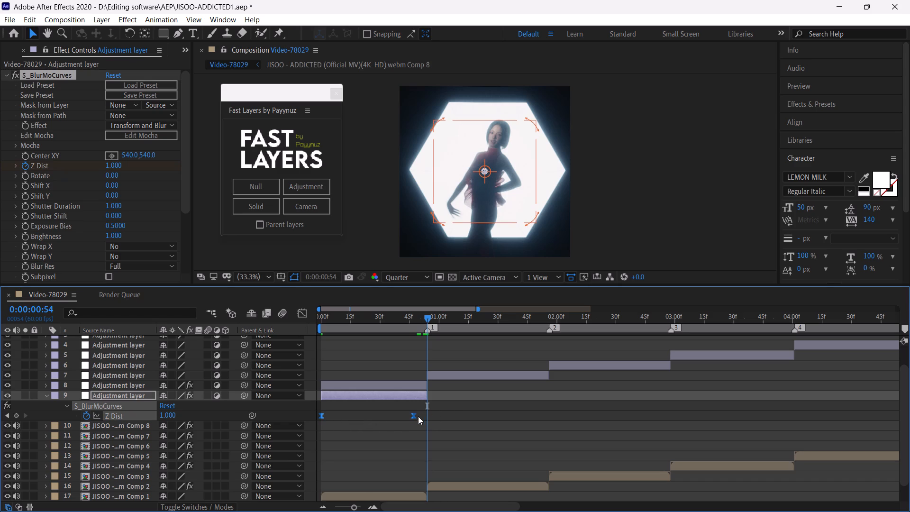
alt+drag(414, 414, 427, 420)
Preview the zoom-out combined with the ripples repeatedly from the start and around the transition to the second clip.
drag(334, 322, 300, 325)
key(space)
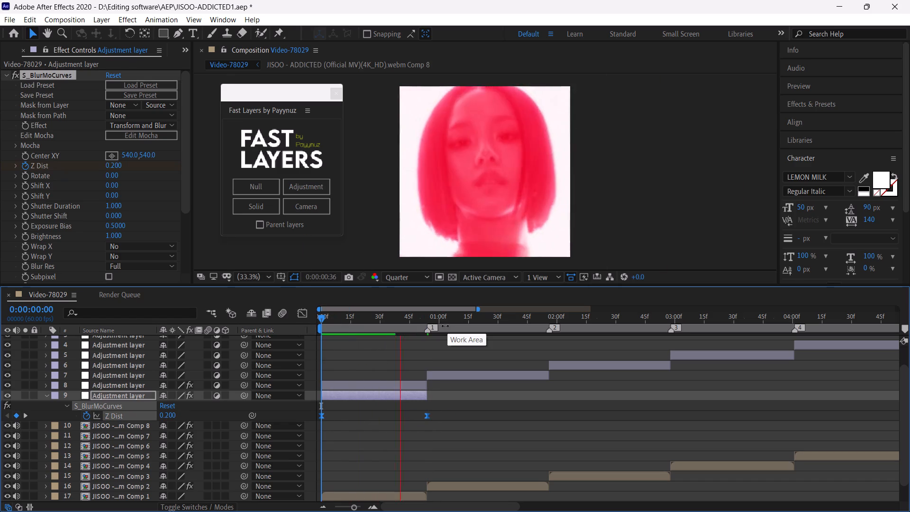
click(320, 317)
key(space)
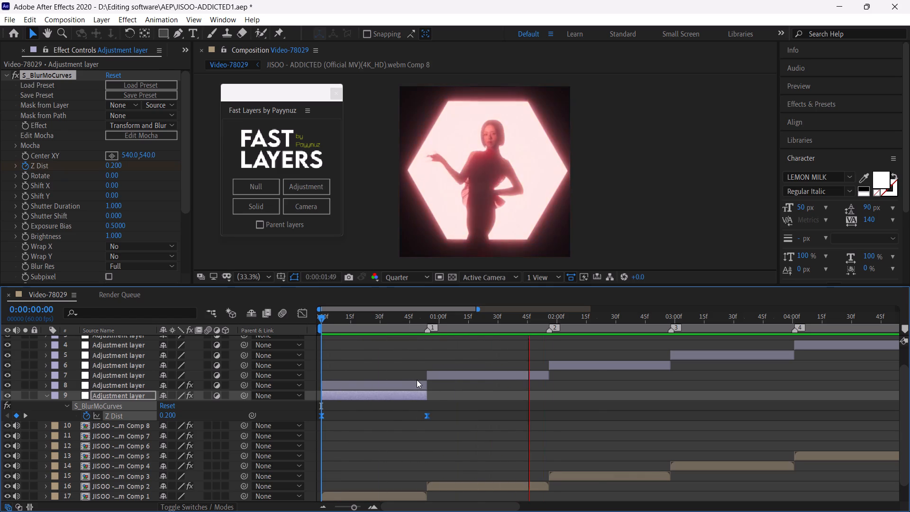
click(398, 323)
key(space)
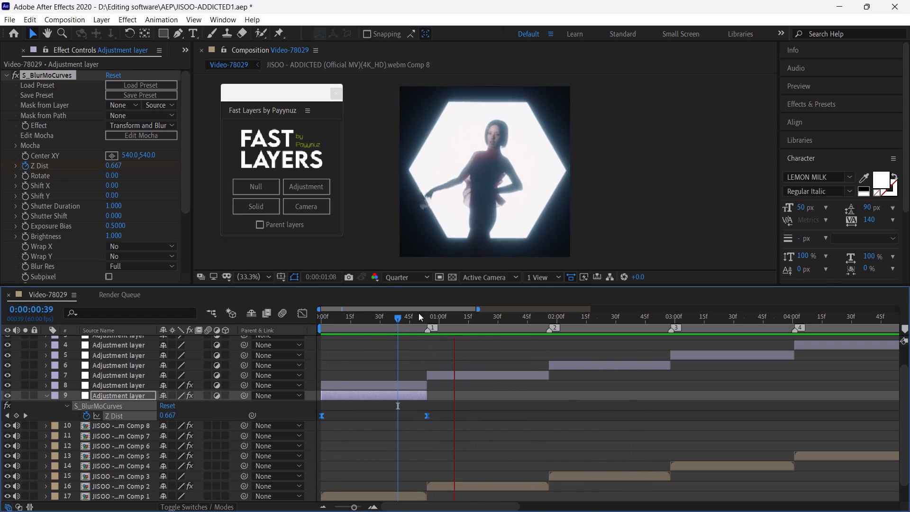
drag(358, 319, 263, 332)
key(space)
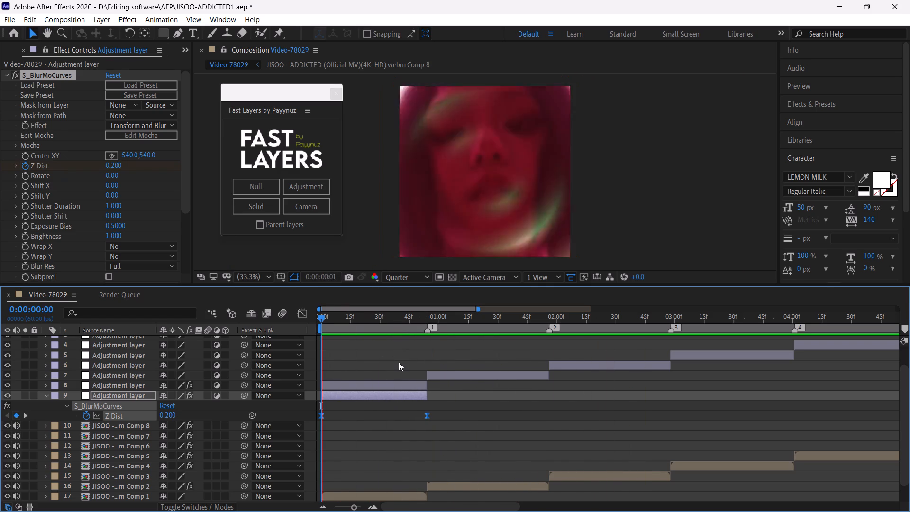
click(324, 320)
key(space)
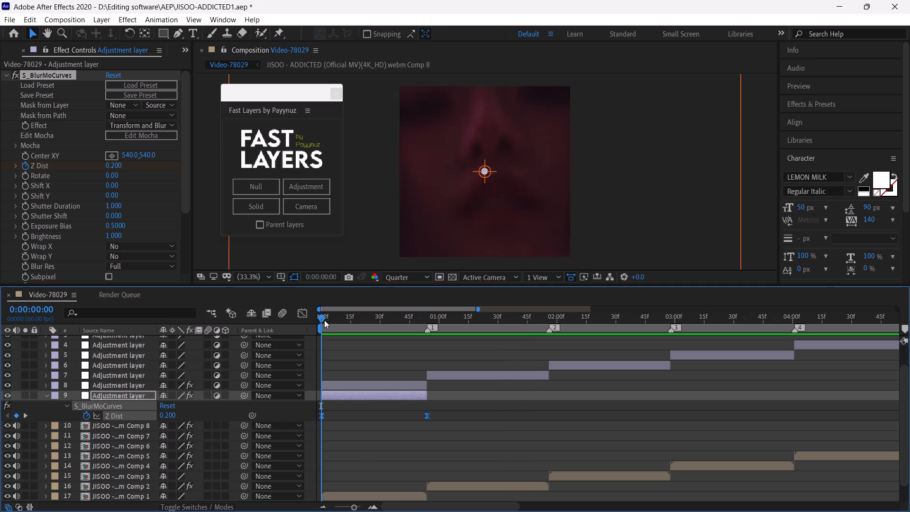
click(324, 320)
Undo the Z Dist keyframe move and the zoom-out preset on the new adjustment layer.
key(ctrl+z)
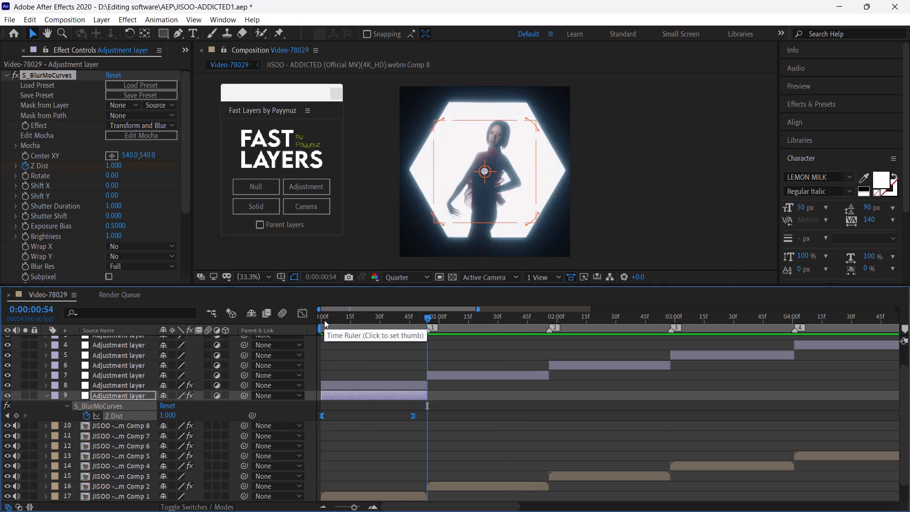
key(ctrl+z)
Apply the recent animation preset Ryan's Aggressive Zoom In v3 to the first clip's lower adjustment layer, layer 9.
click(163, 20)
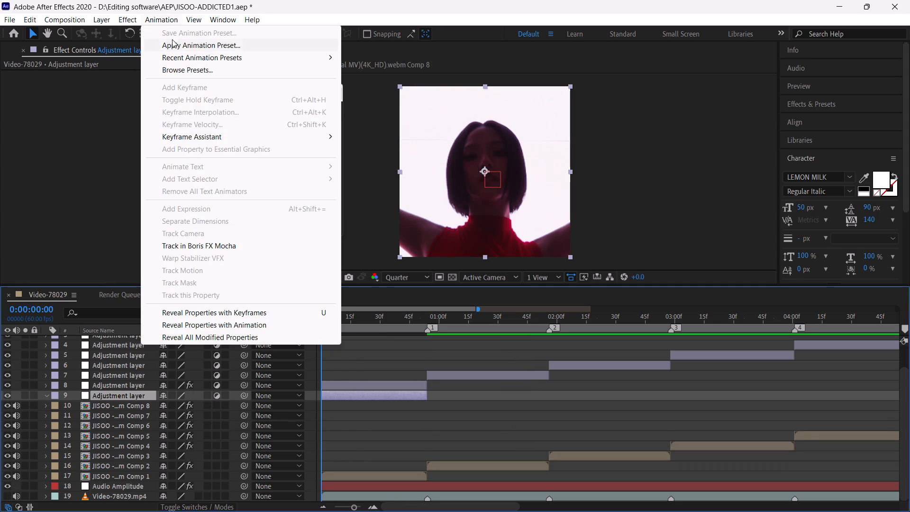
click(177, 61)
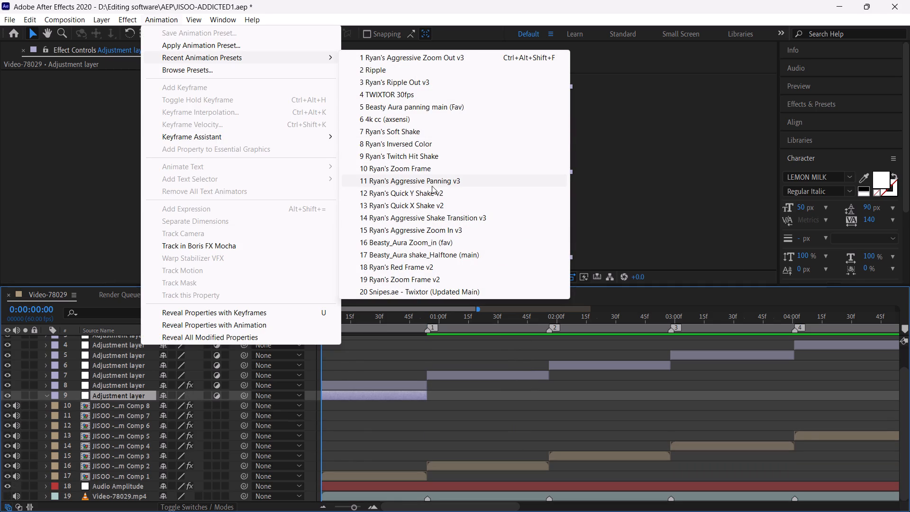
click(447, 232)
Reveal the S_BlurMoCurves keyframes and stretch the last Z Dist keyframe to the end of the first clip, at frame 54.
key(u)
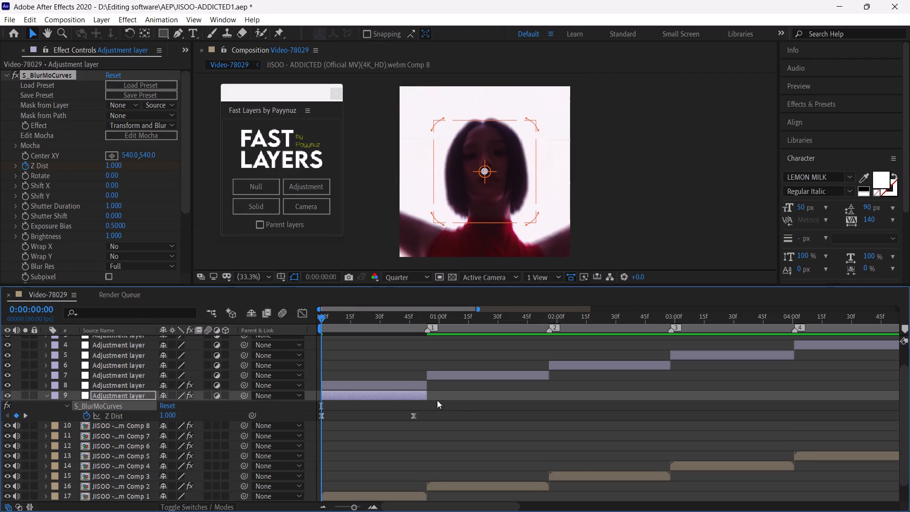
drag(421, 317, 428, 330)
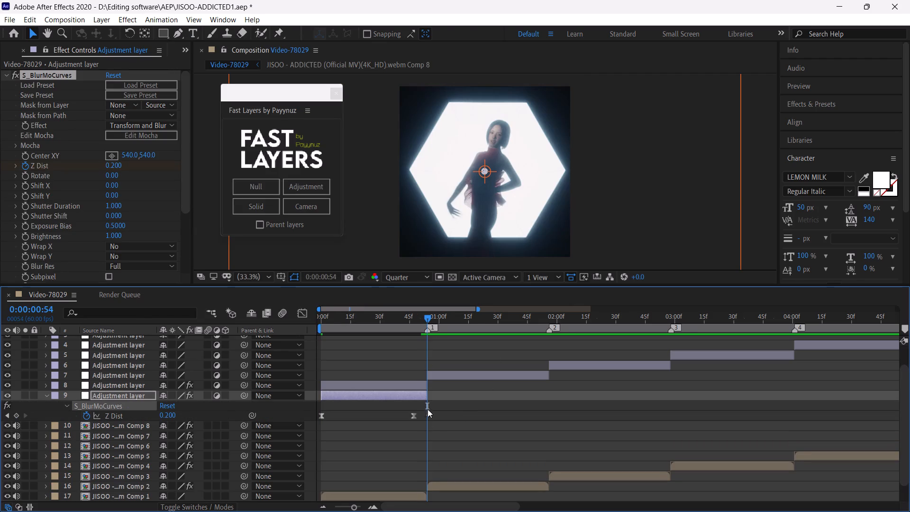
drag(428, 411, 283, 423)
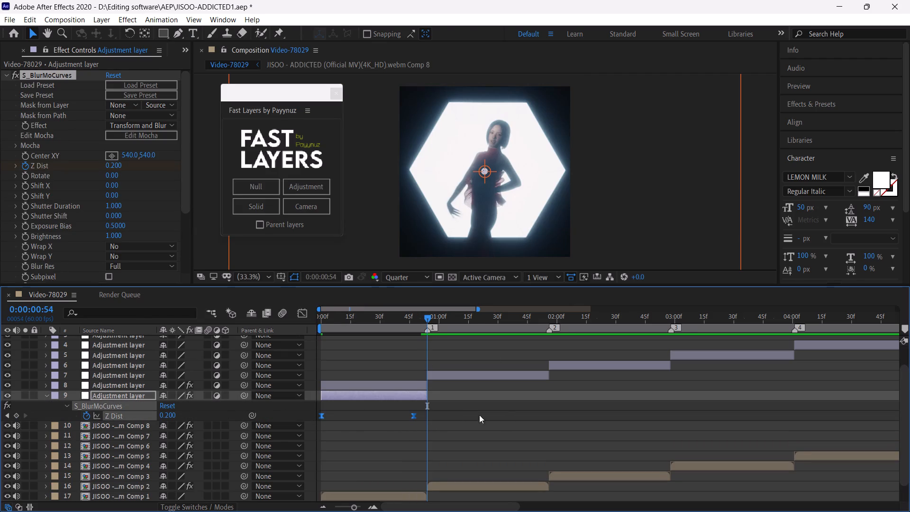
alt+drag(413, 415, 425, 421)
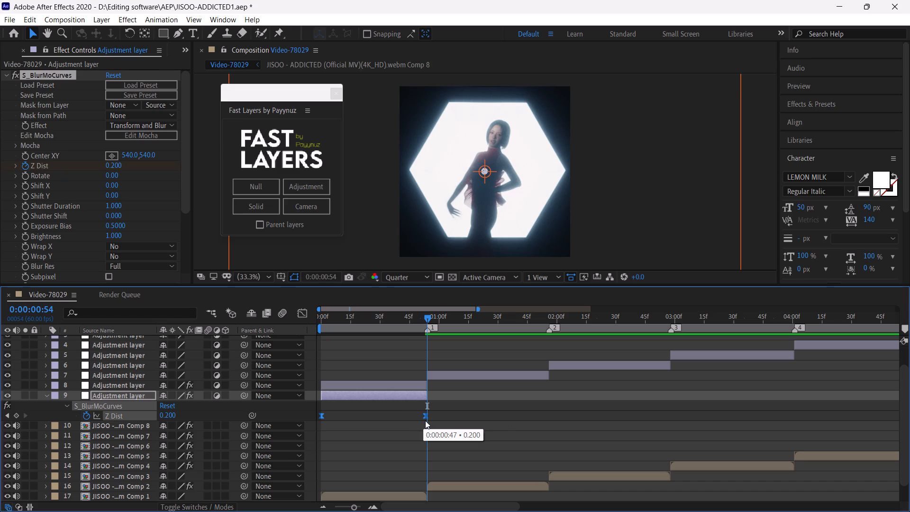
alt+drag(425, 421, 428, 421)
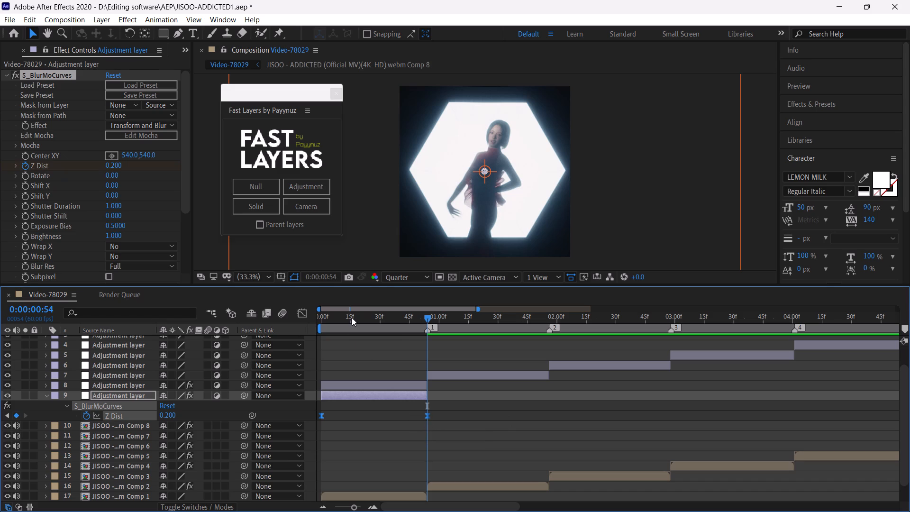
Preview the zoom-in combined with the ripples repeatedly from the start, checking the cut to the second clip.
drag(352, 318, 291, 321)
key(space)
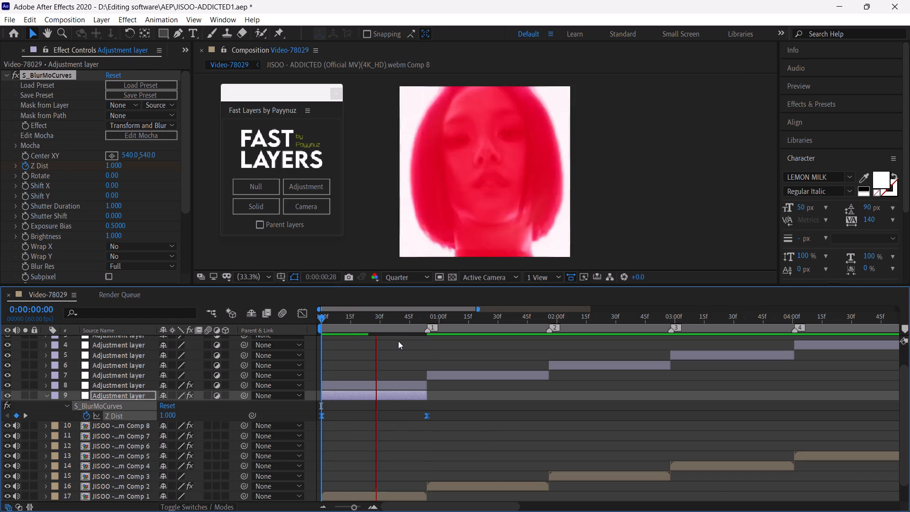
drag(332, 318, 310, 317)
key(space)
click(322, 319)
key(space)
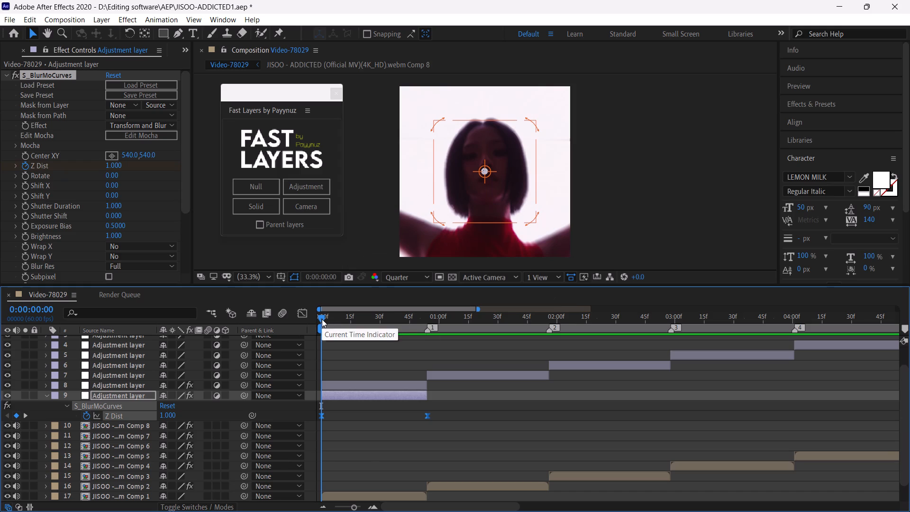
click(322, 319)
key(space)
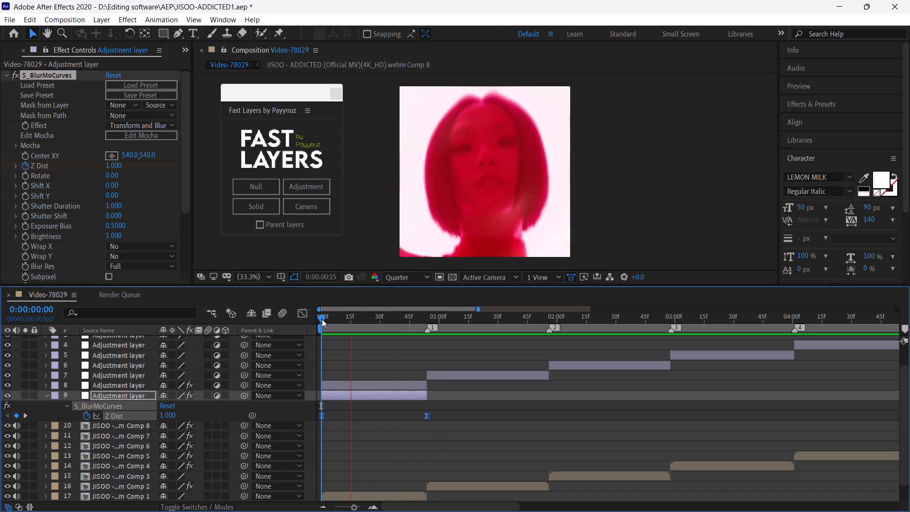
click(322, 319)
key(space)
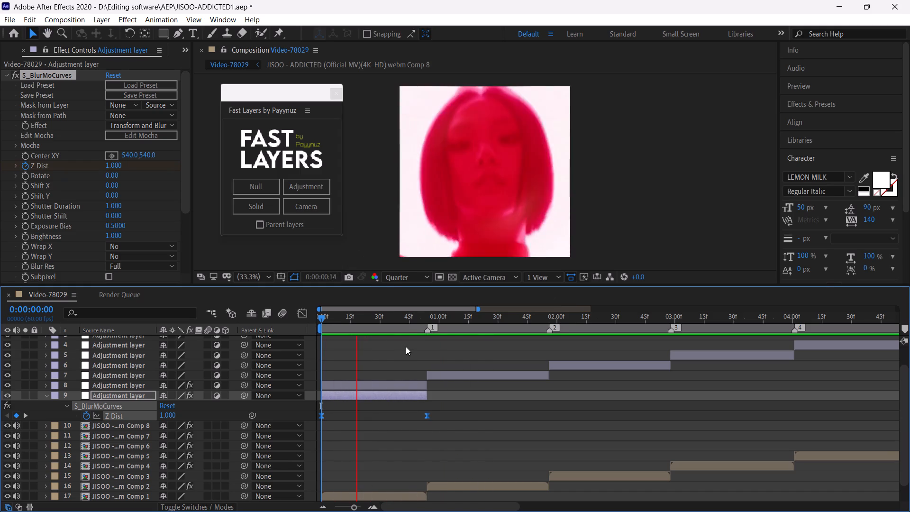
drag(349, 318, 382, 331)
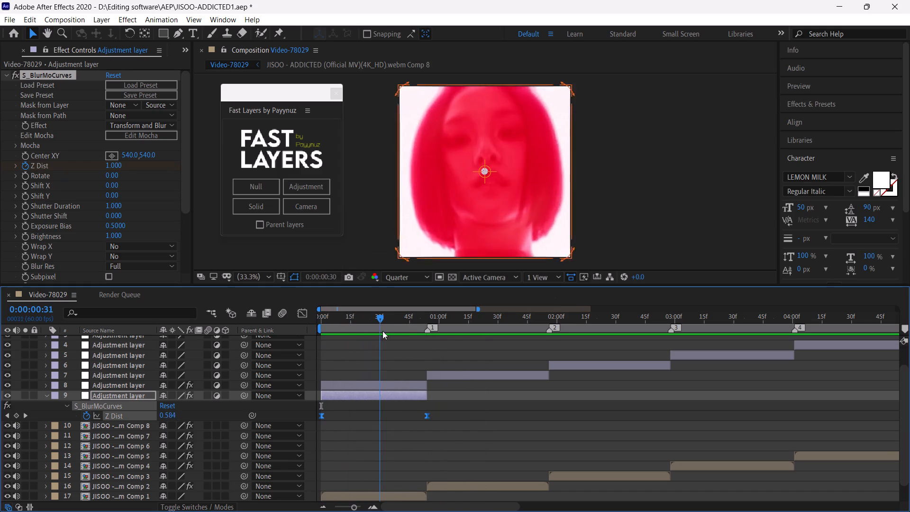
drag(382, 331, 423, 345)
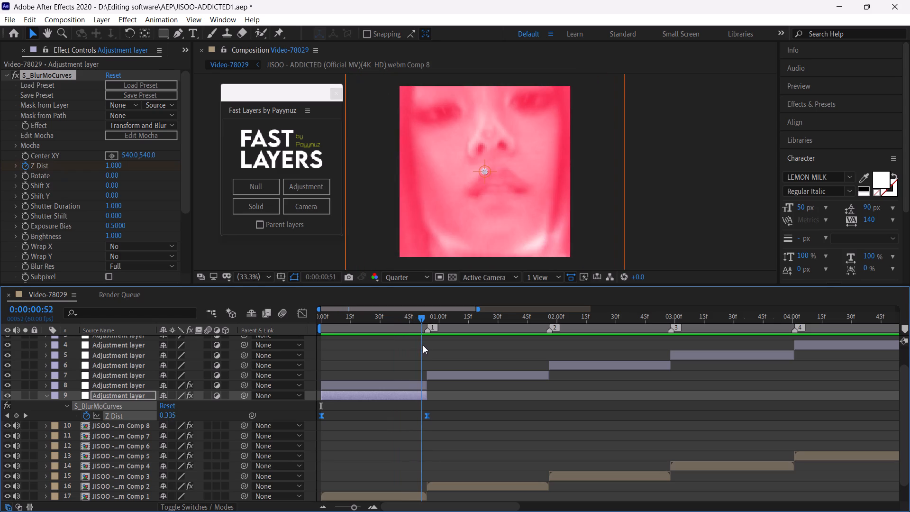
drag(423, 345, 427, 347)
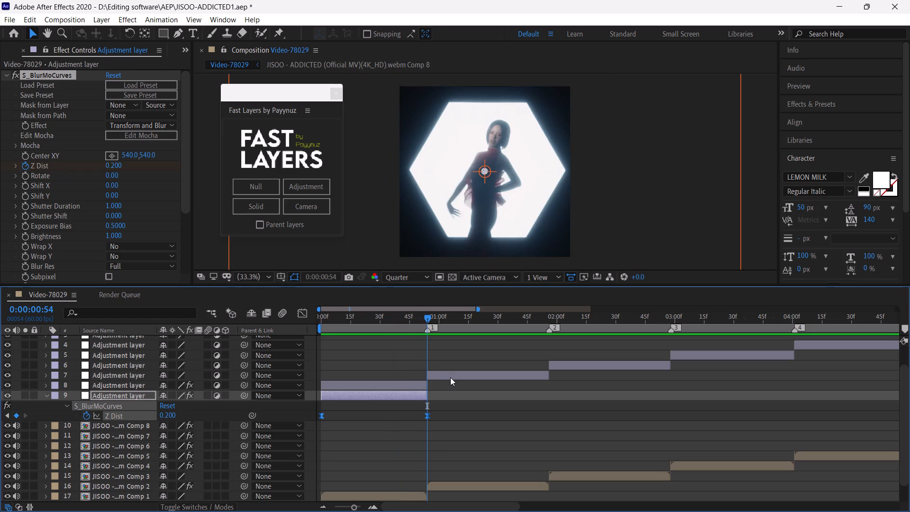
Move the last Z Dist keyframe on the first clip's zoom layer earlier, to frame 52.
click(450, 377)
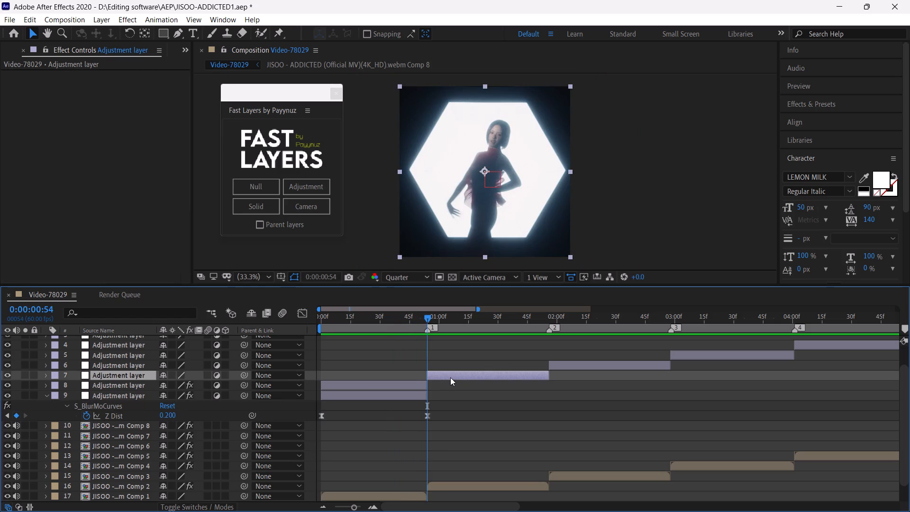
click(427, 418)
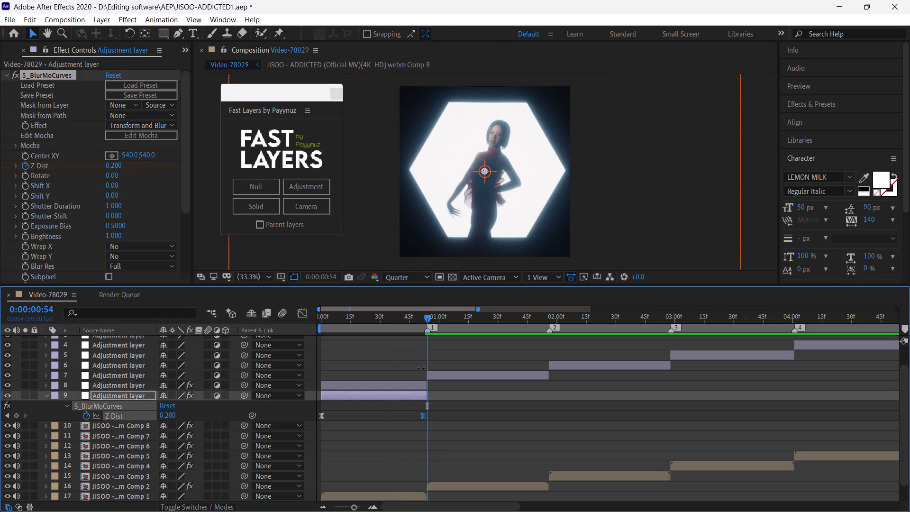
Set Z Dist at the last keyframe, frame 52, to 0.4 after trying 0.3.
drag(412, 321, 425, 330)
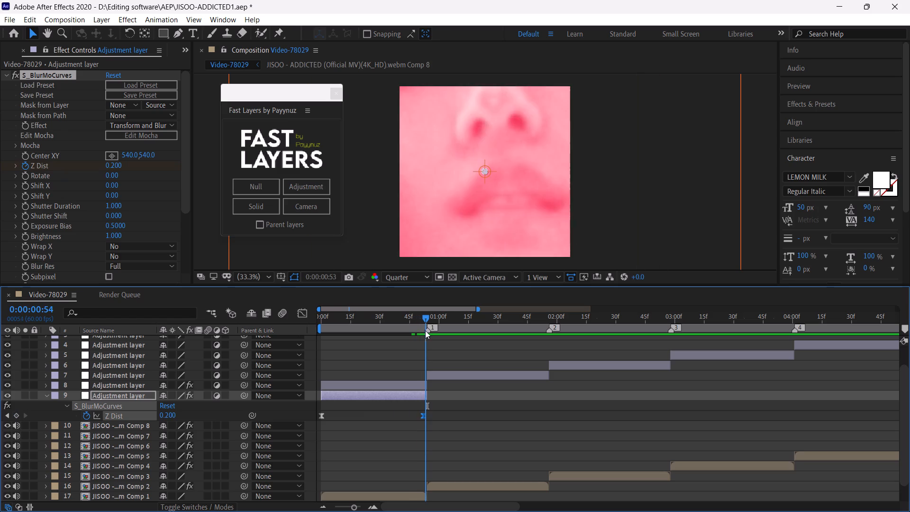
drag(425, 330, 423, 329)
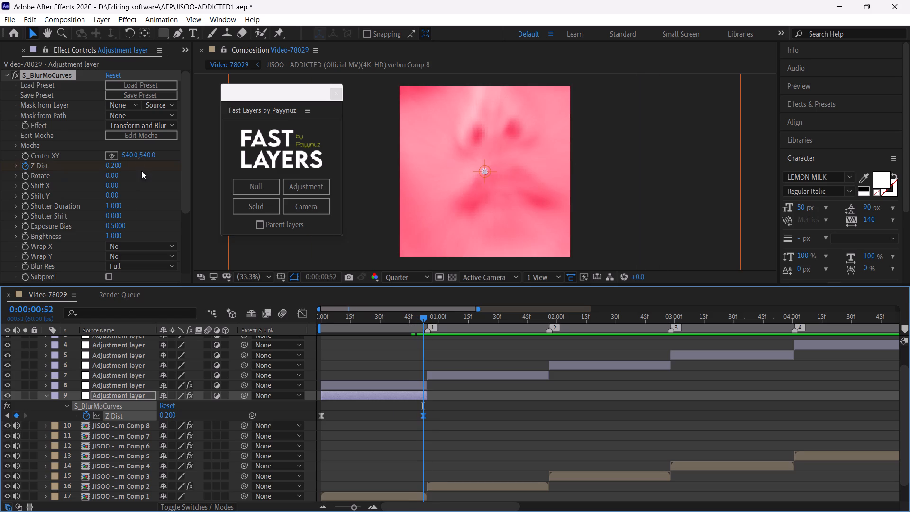
click(115, 164)
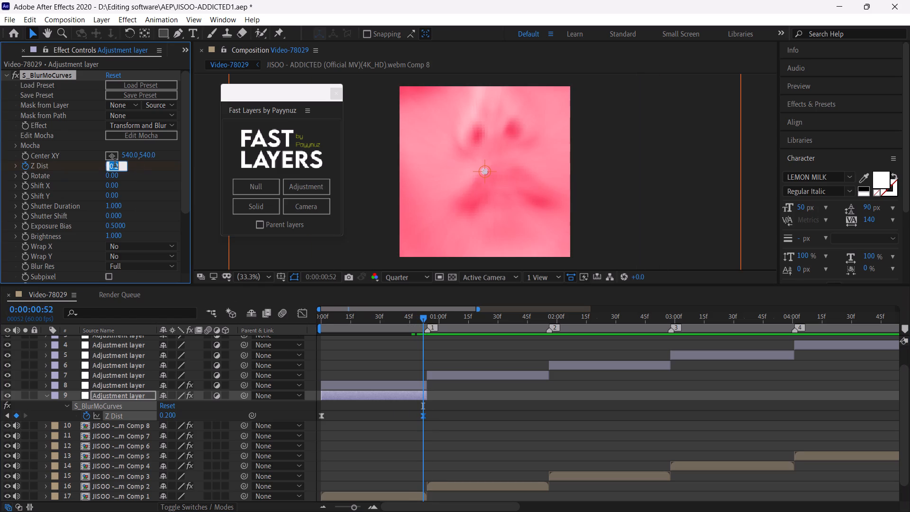
text(0.3)
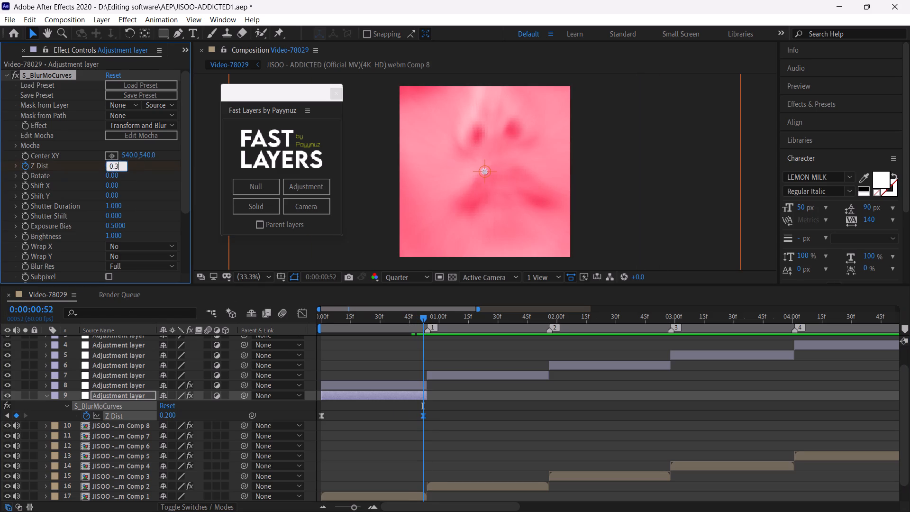
key(Return)
click(115, 166)
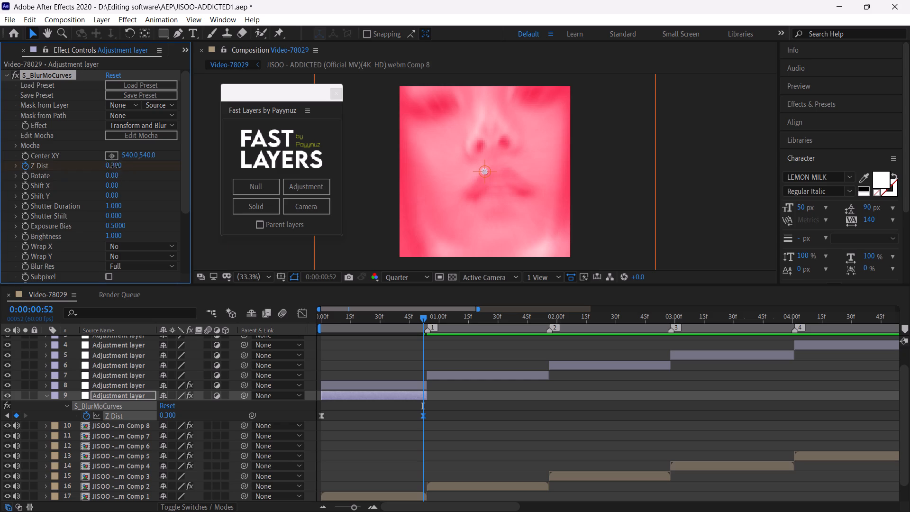
text(0.2)
key(BackSpace)
key(4)
key(Return)
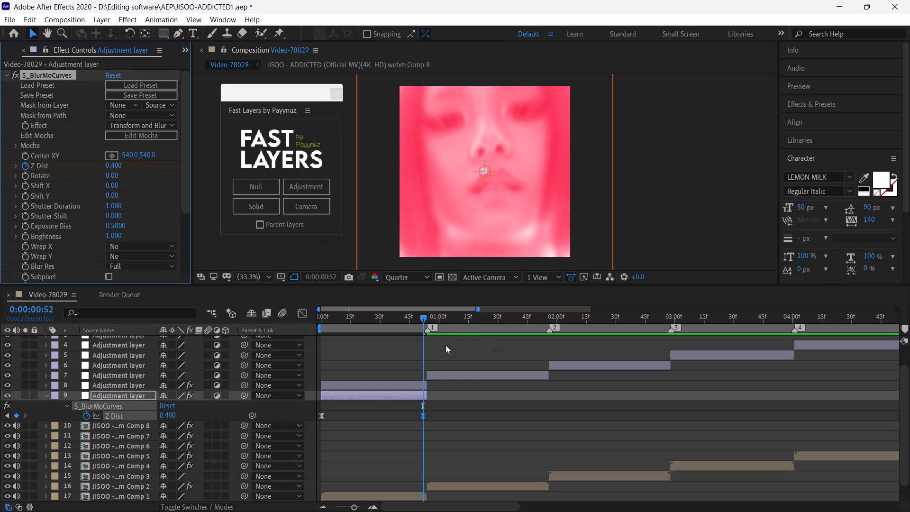
Preview the zoom from the start and stretch the last Z Dist keyframe to the first clip's end at frame 54.
drag(351, 319, 288, 321)
key(space)
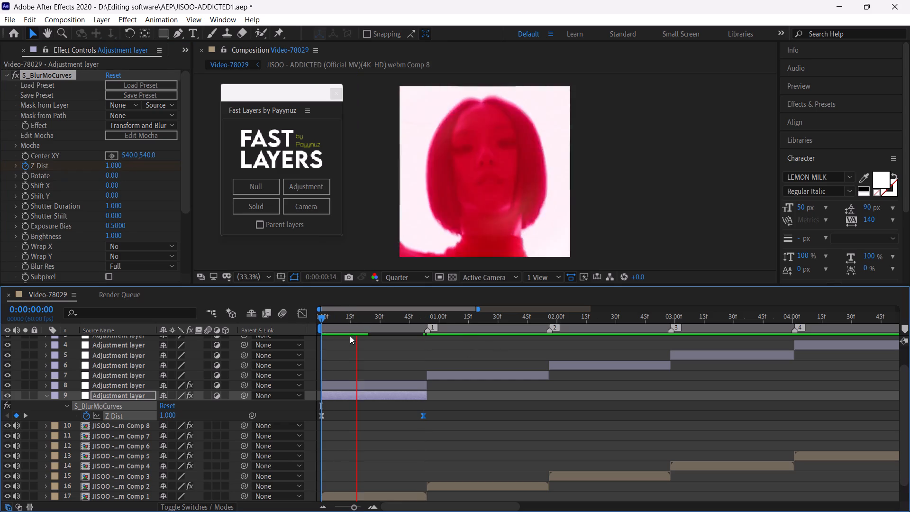
drag(372, 319, 385, 330)
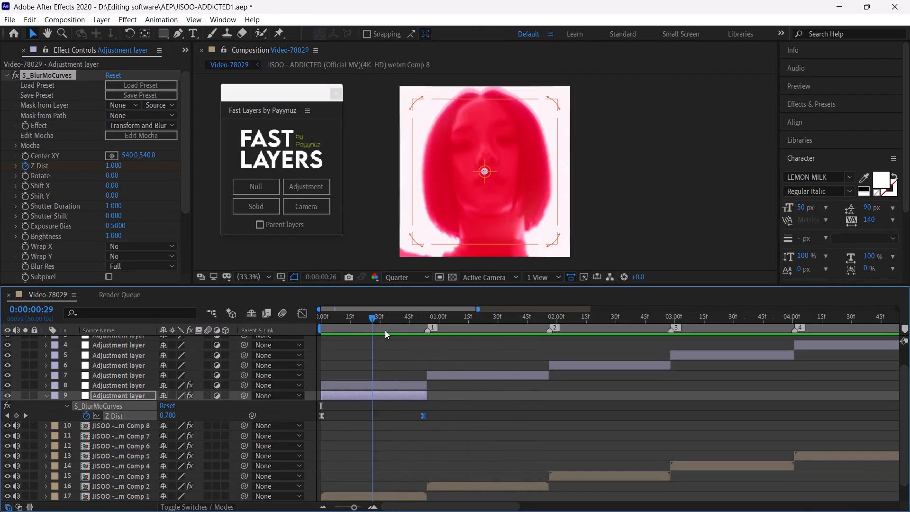
drag(385, 330, 425, 372)
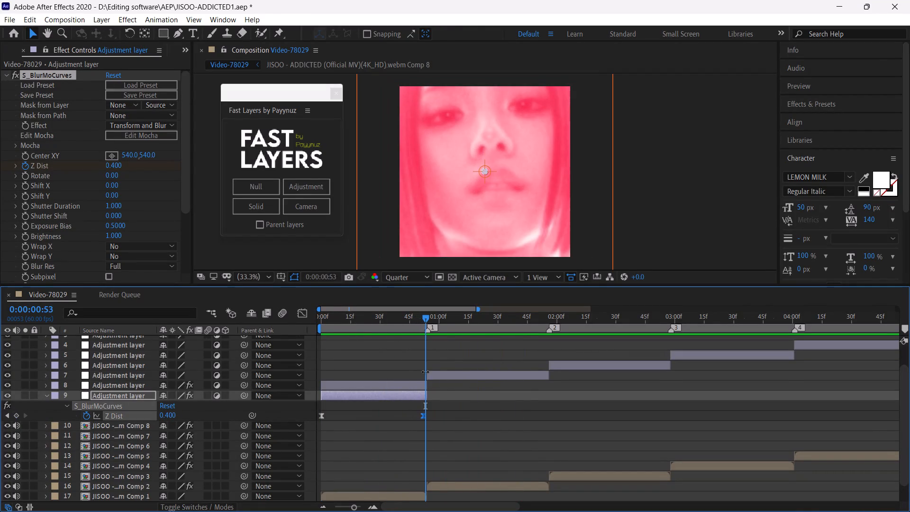
drag(354, 508, 358, 511)
drag(579, 318, 583, 322)
drag(591, 415, 318, 420)
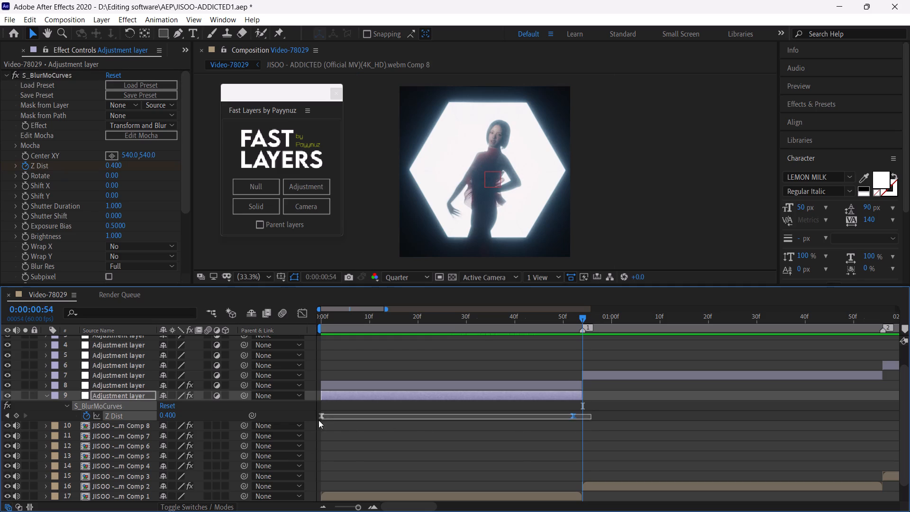
drag(318, 420, 314, 421)
alt+drag(574, 416, 578, 417)
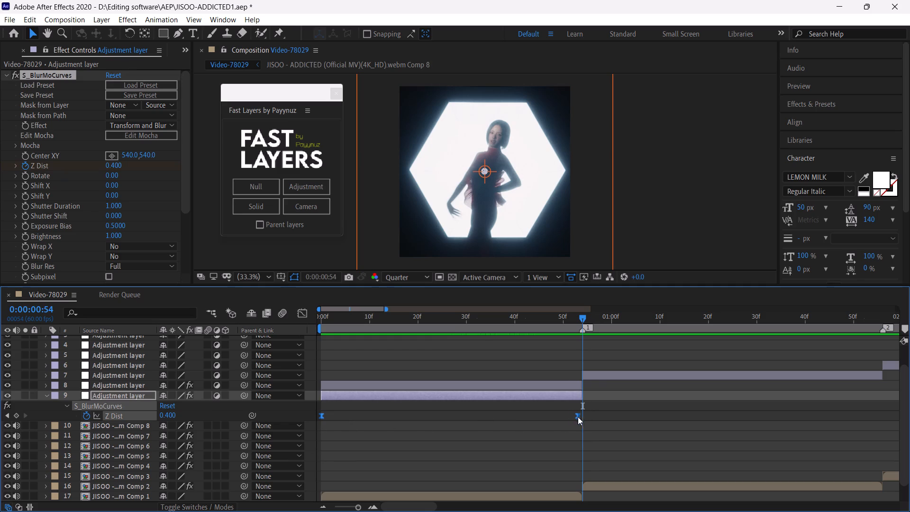
alt+drag(578, 417, 582, 419)
Apply the recent preset Ryan's Aggressive Zoom Out v3 to the second clip's adjustment layer, starting at frame 54.
click(597, 378)
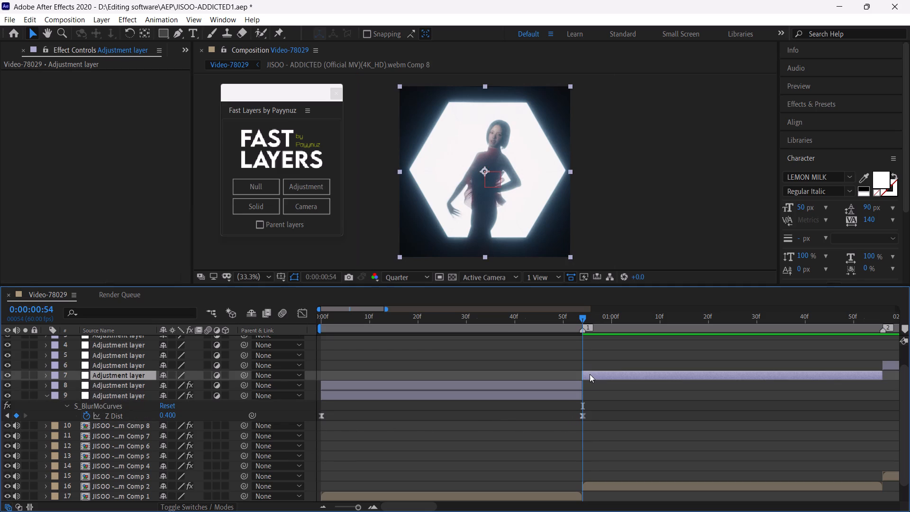
click(169, 19)
click(177, 55)
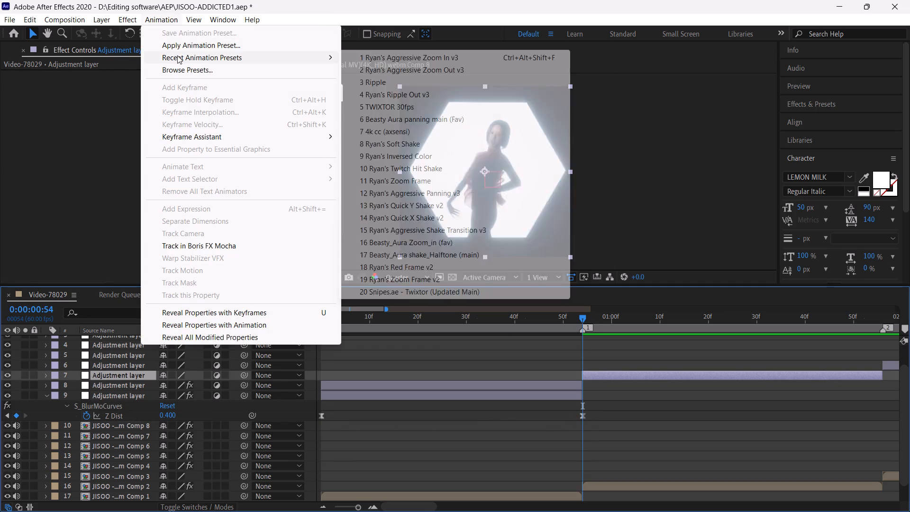
click(418, 71)
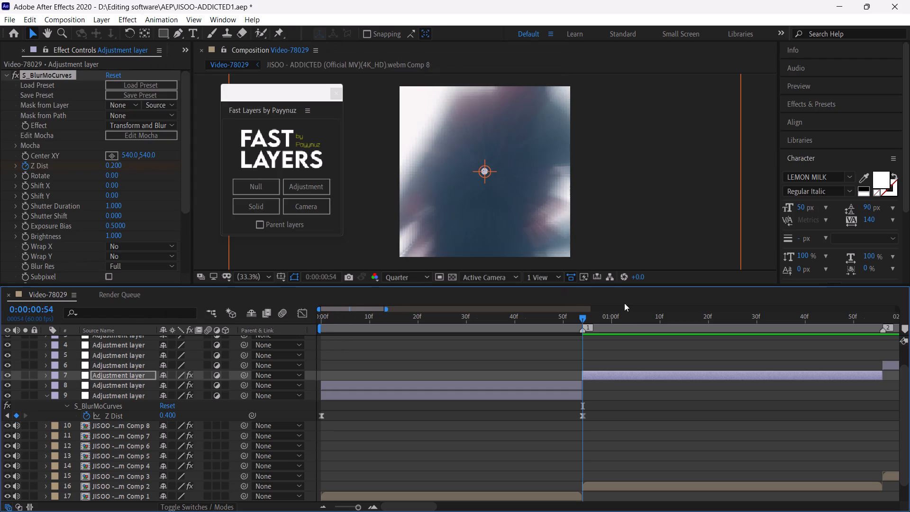
Show the keyframes on the second clip's adjustment layer and stretch the last Z Dist keyframe to the clip's end at 0:00:01:56.
drag(583, 319, 785, 341)
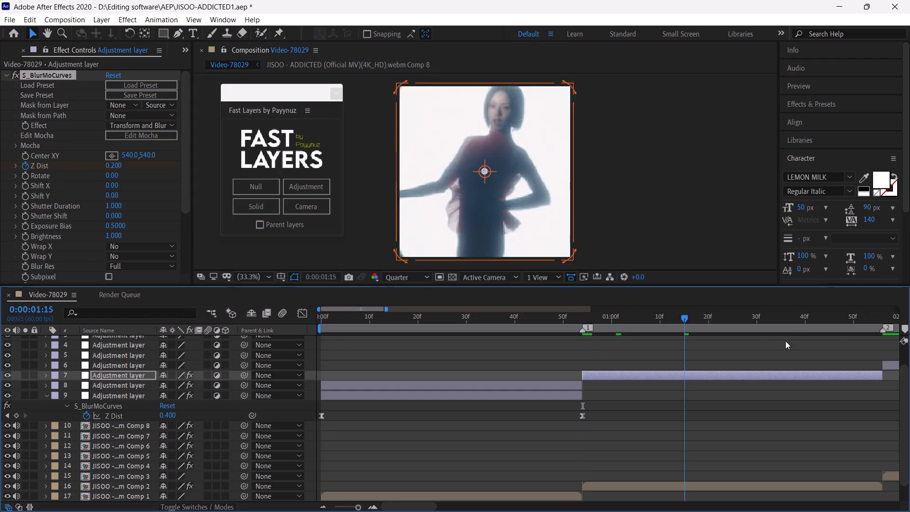
drag(785, 341, 713, 376)
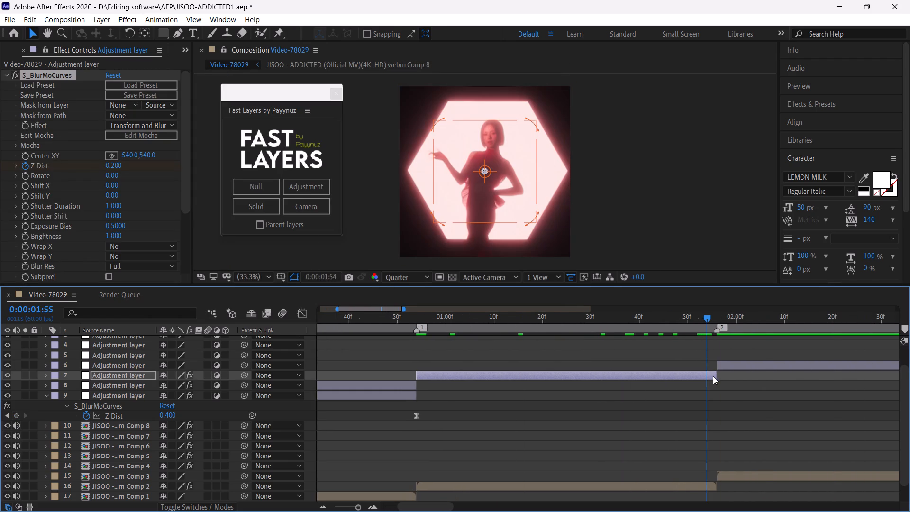
drag(713, 376, 713, 379)
key(u)
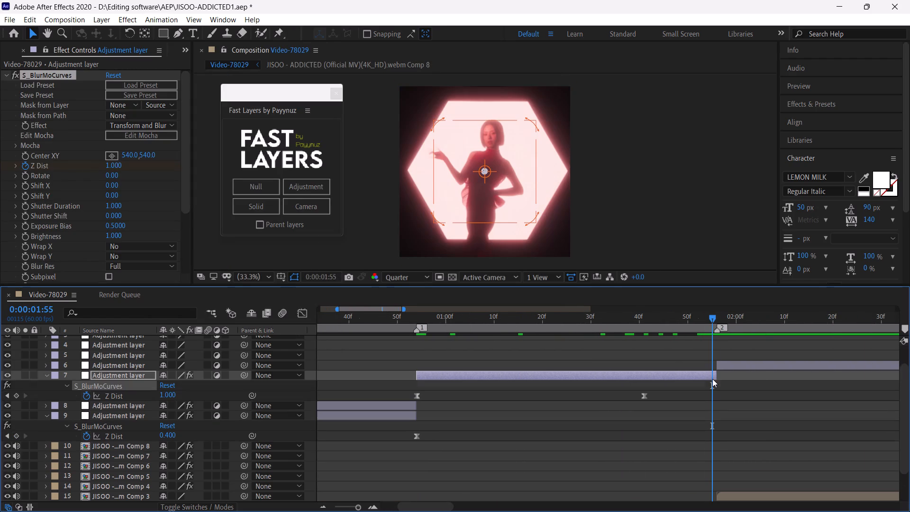
drag(671, 389, 399, 396)
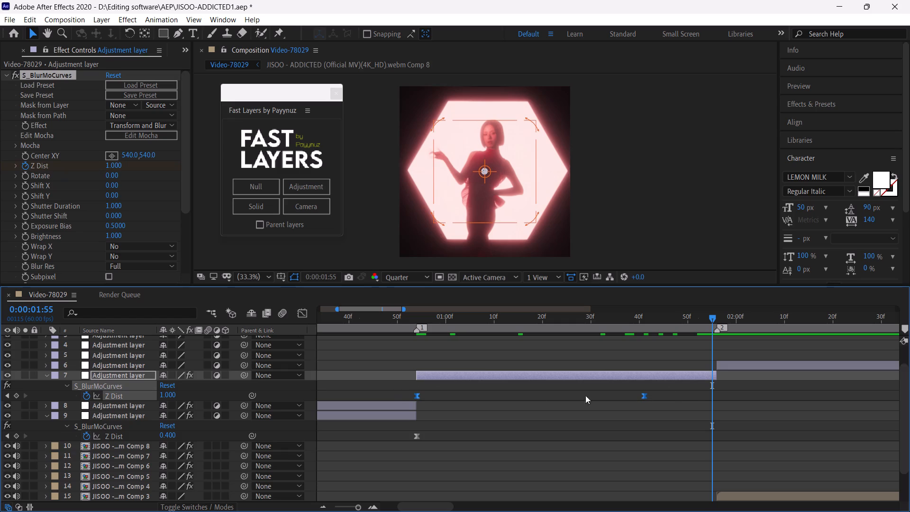
alt+drag(643, 397, 715, 403)
alt+drag(715, 403, 715, 405)
Preview the zoom-in to zoom-out transition repeatedly from frame 47 and once from the start of the composition.
click(383, 320)
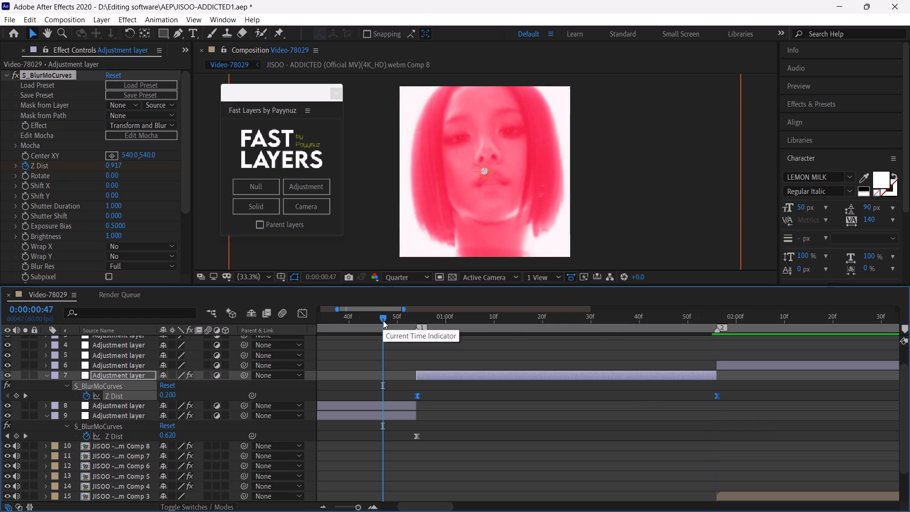
key(space)
click(383, 320)
key(space)
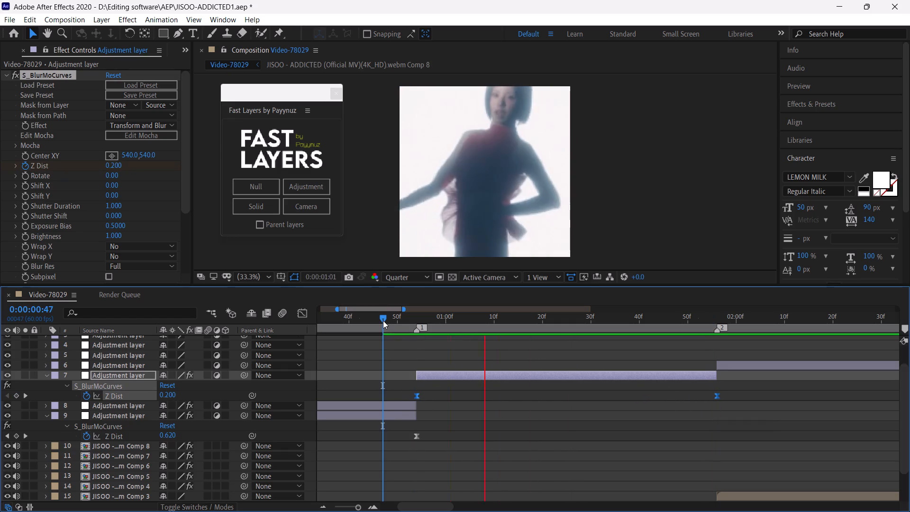
click(383, 320)
key(space)
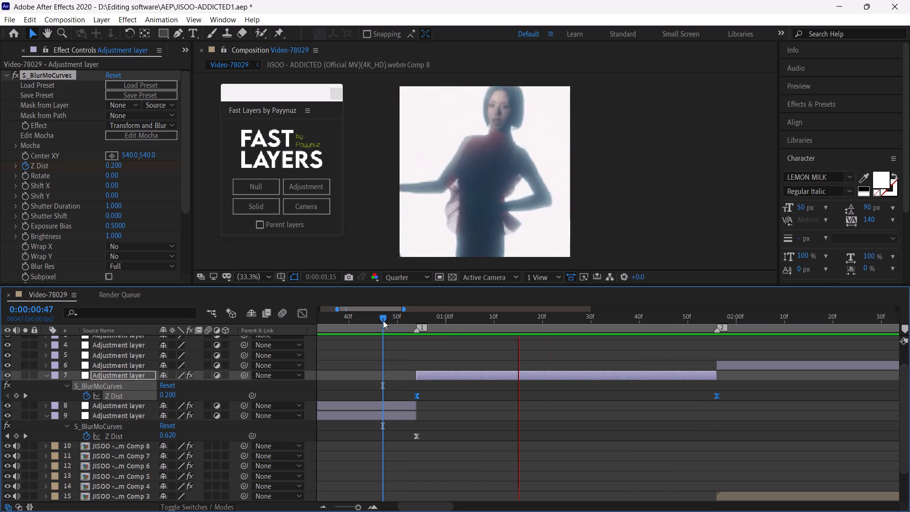
click(383, 320)
key(space)
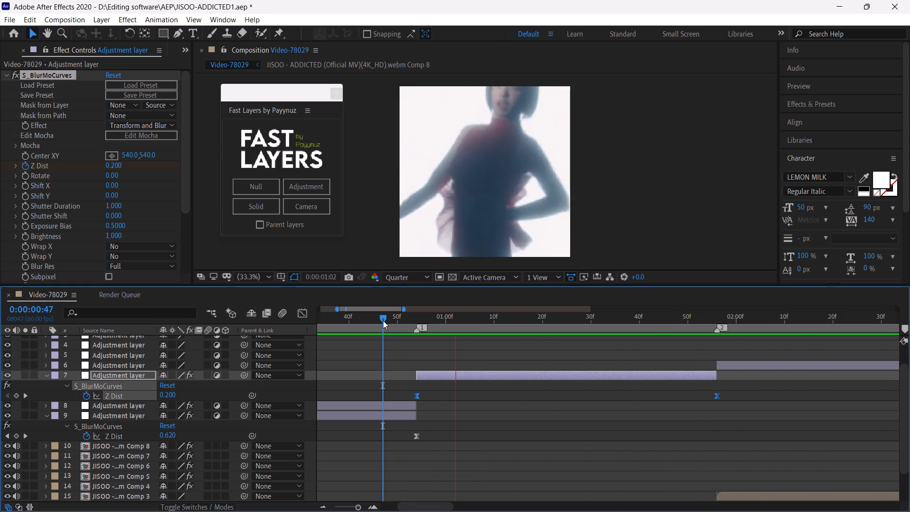
click(383, 320)
key(space)
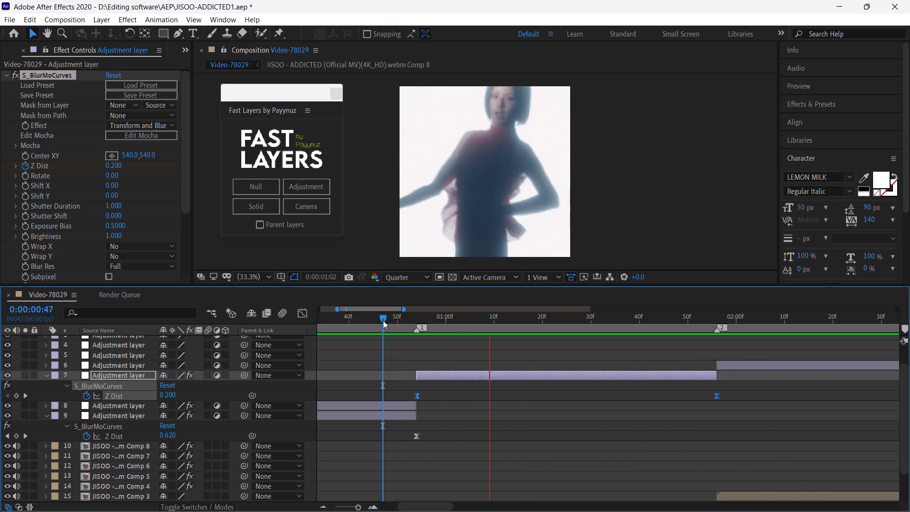
click(383, 320)
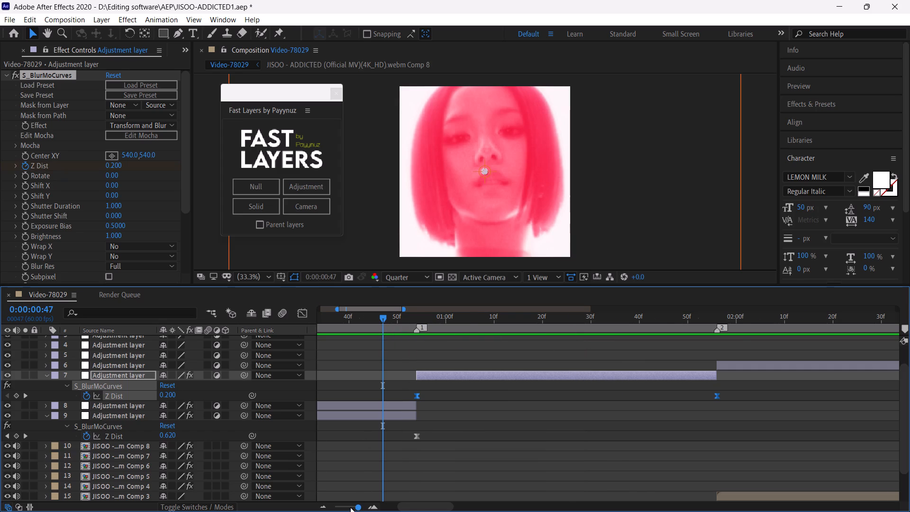
drag(350, 507, 342, 507)
drag(347, 318, 295, 321)
key(space)
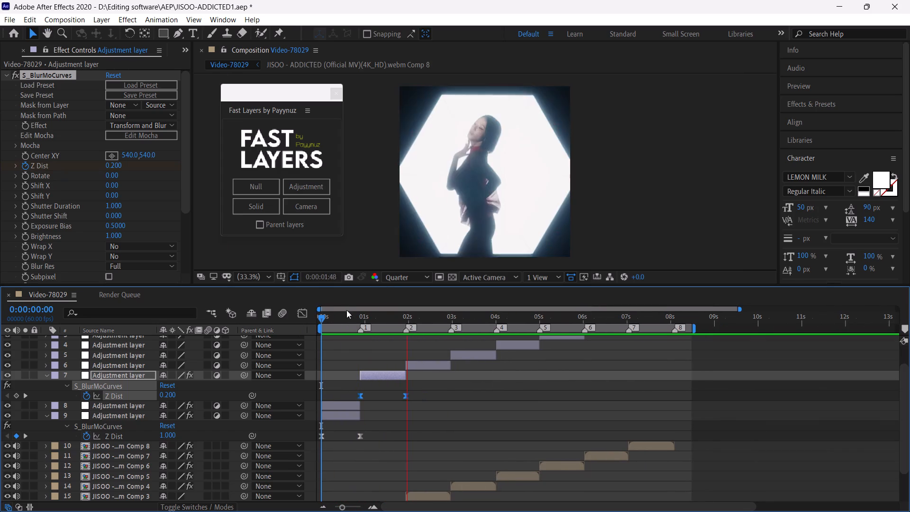
click(353, 315)
key(space)
Set Z Dist to 0.4 at the second clip's first keyframe, frame 54, and preview the transition from frame 49.
drag(353, 315, 357, 325)
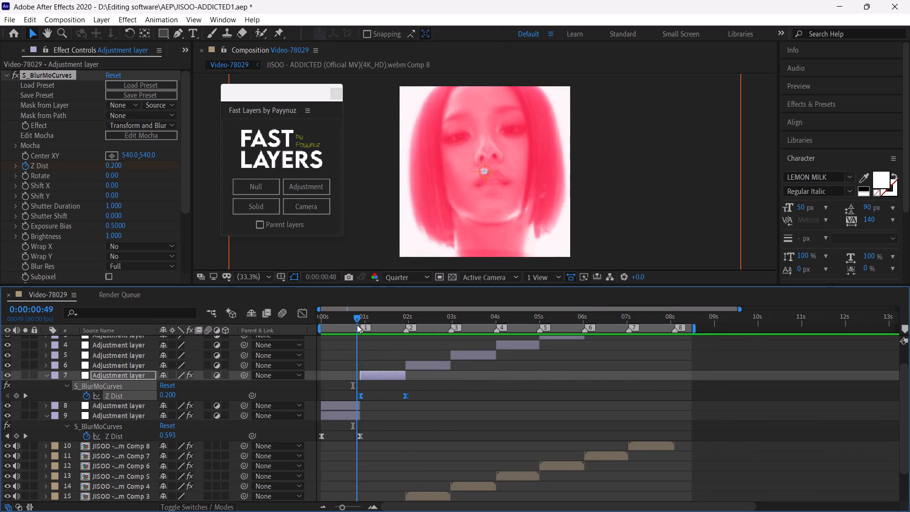
drag(357, 325, 360, 329)
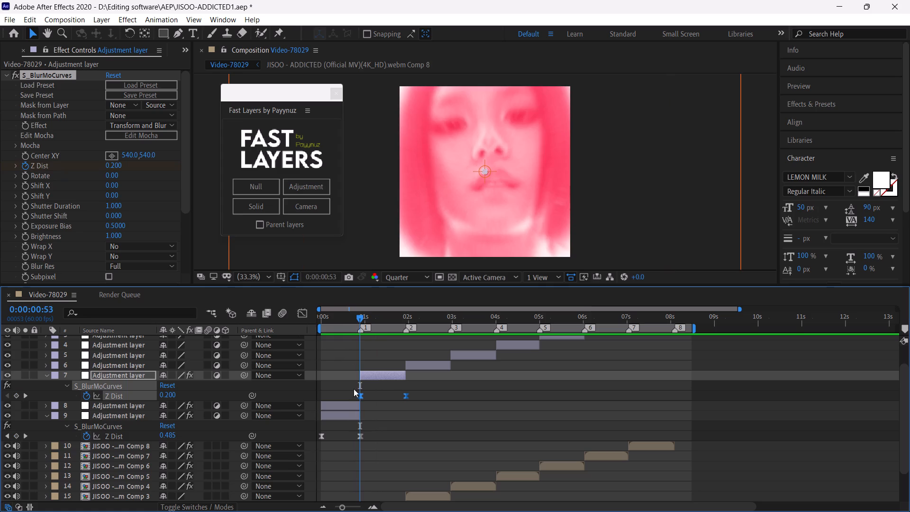
drag(347, 506, 359, 508)
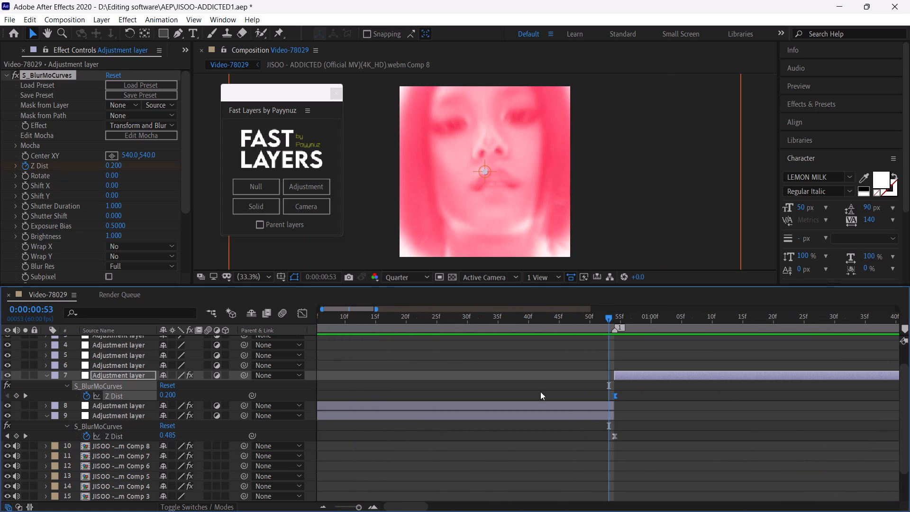
drag(609, 318, 614, 321)
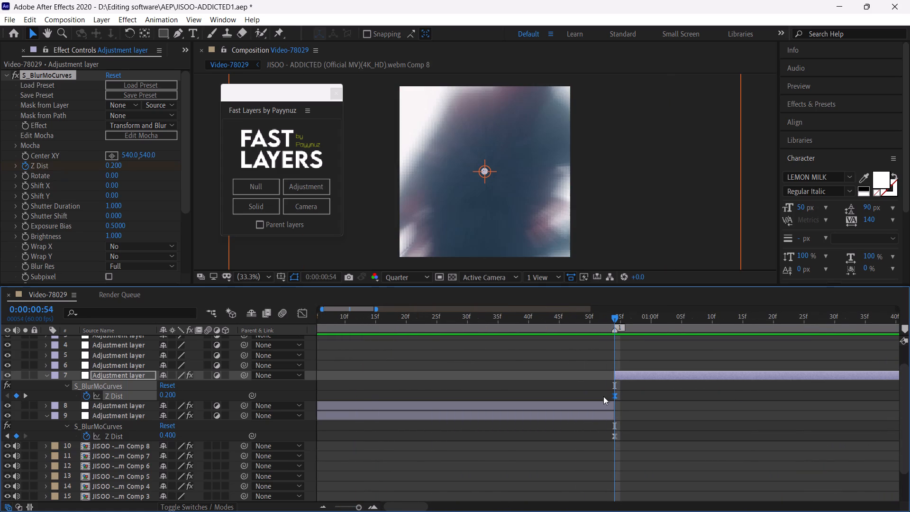
click(612, 435)
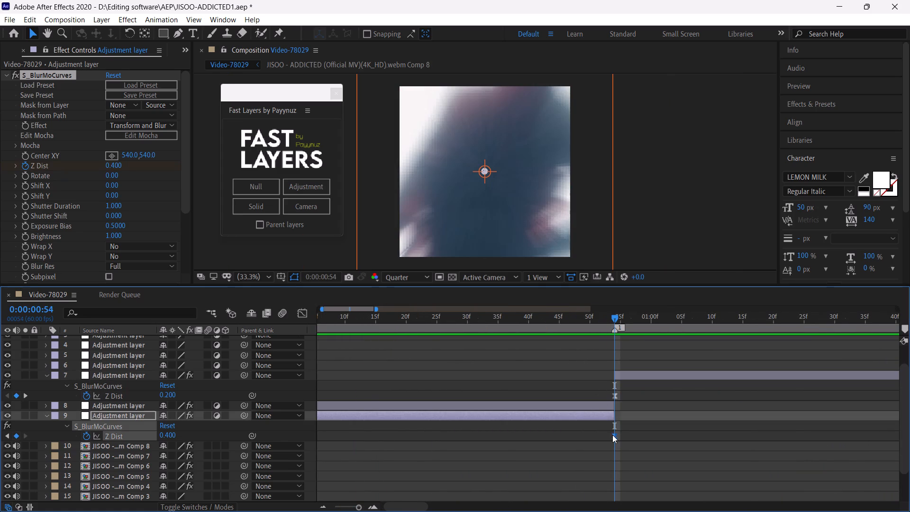
click(614, 395)
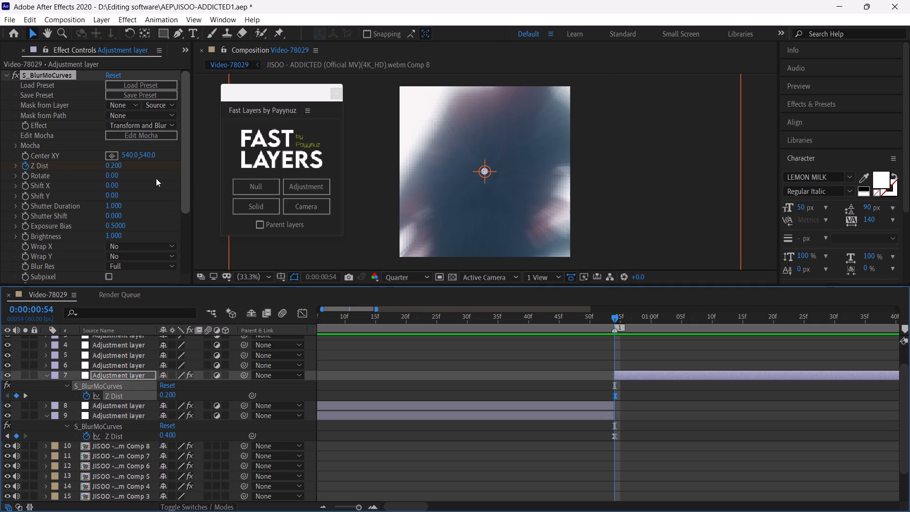
click(120, 163)
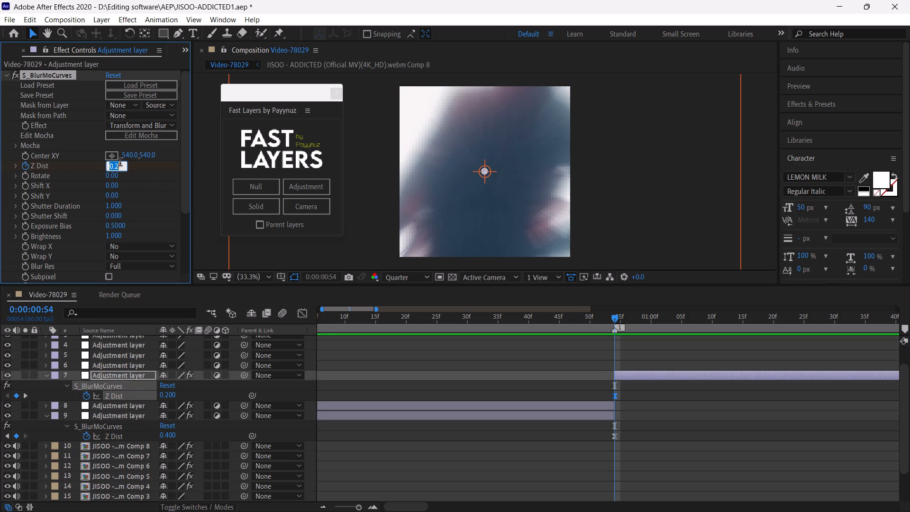
text(0.4)
key(Return)
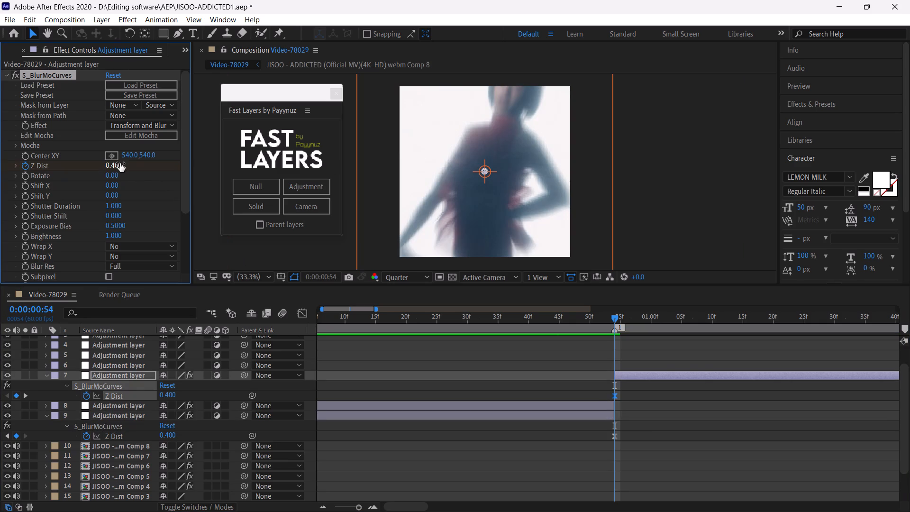
key(space)
click(582, 321)
key(space)
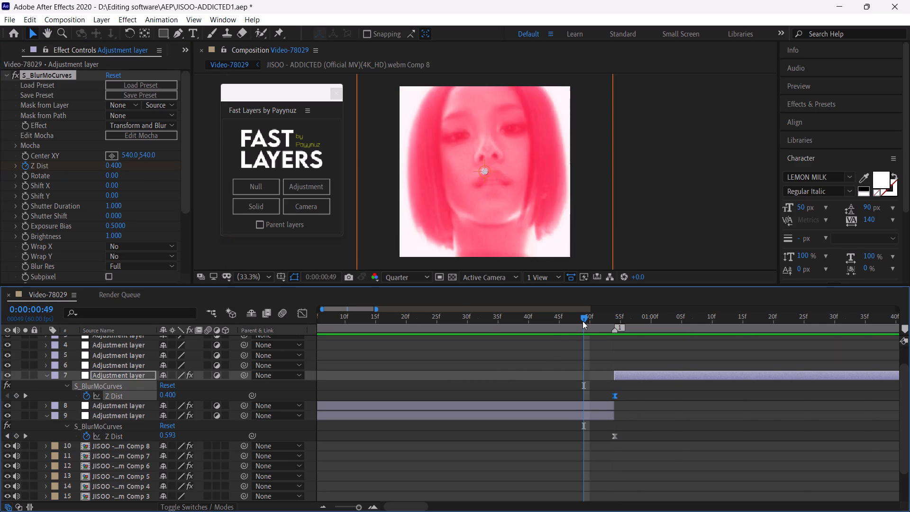
click(582, 321)
key(space)
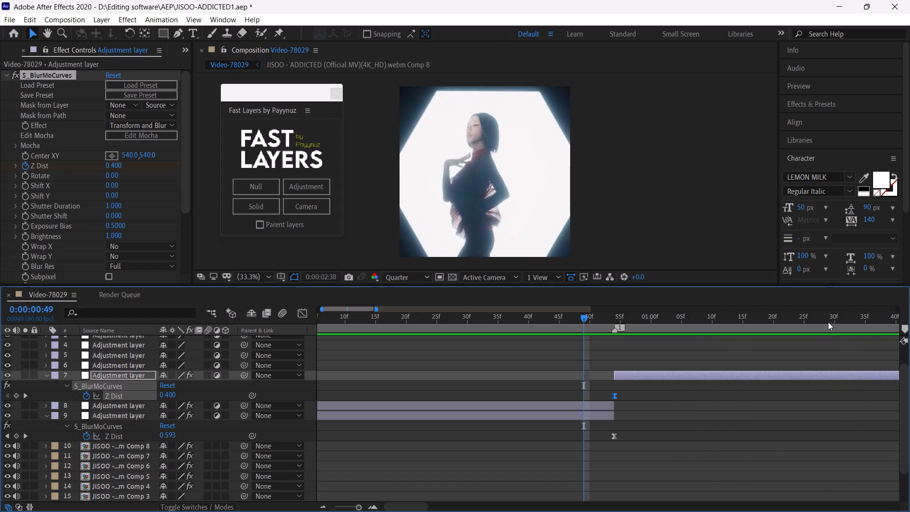
Copy both Z Dist keyframes from the first clip's zoom layer and paste them onto the third clip's adjustment layer at 0:00:01:56.
drag(819, 321, 700, 353)
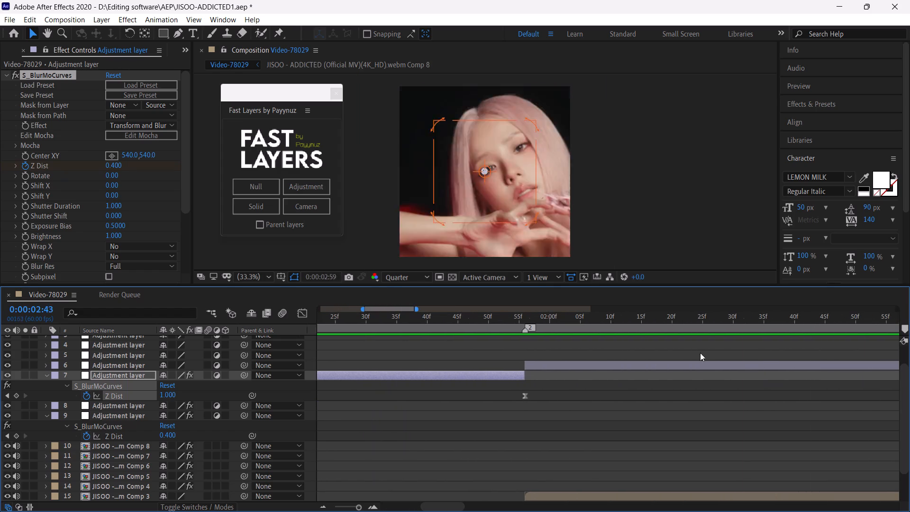
drag(700, 353, 525, 364)
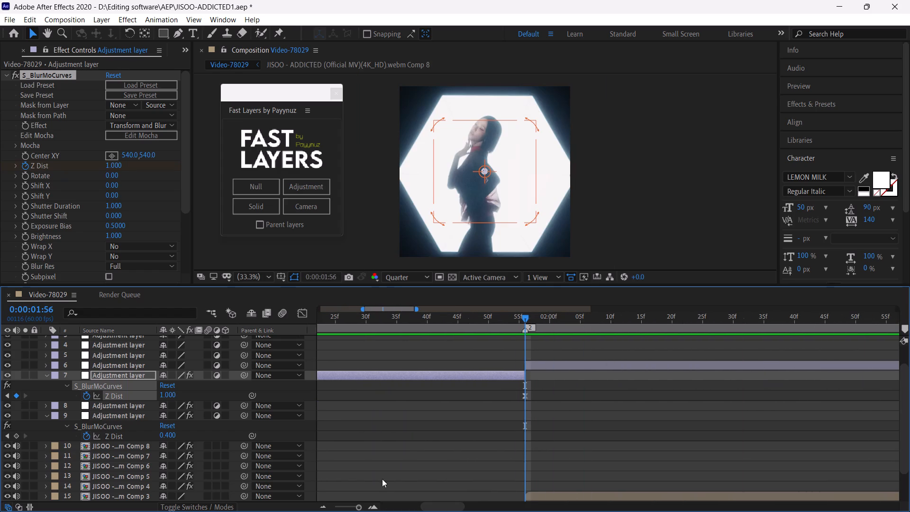
click(351, 507)
drag(411, 434, 358, 436)
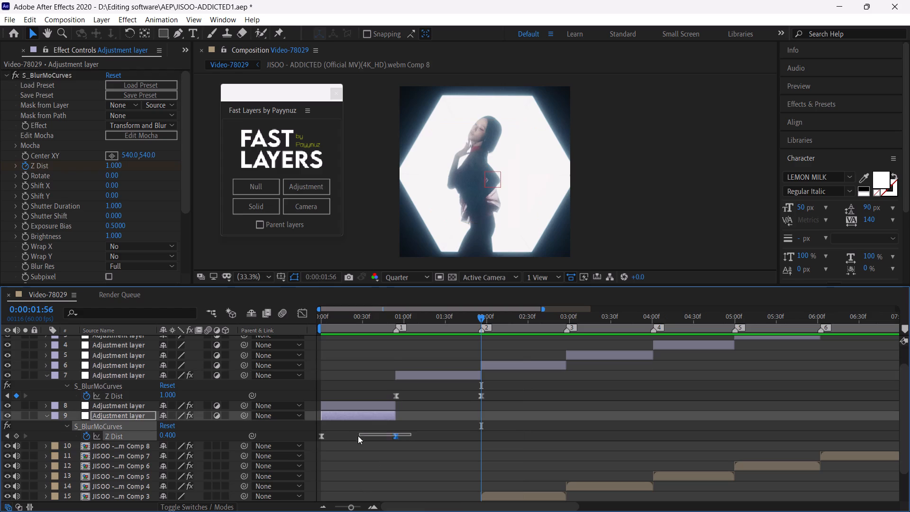
drag(358, 436, 321, 445)
key(ctrl+c)
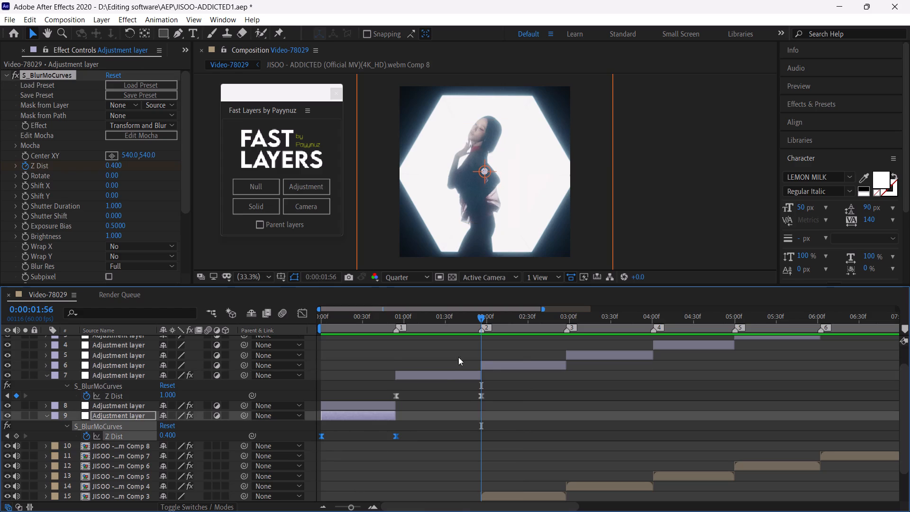
click(489, 367)
key(ctrl+v)
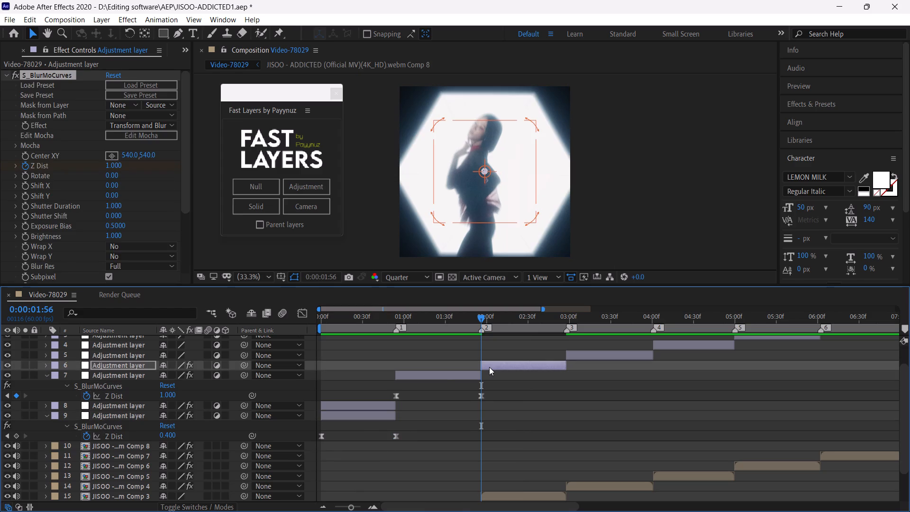
Show the third clip's pasted keyframes and stretch the last Z Dist keyframe to the clip's end at 0:00:02:57.
key(u)
drag(539, 320, 564, 339)
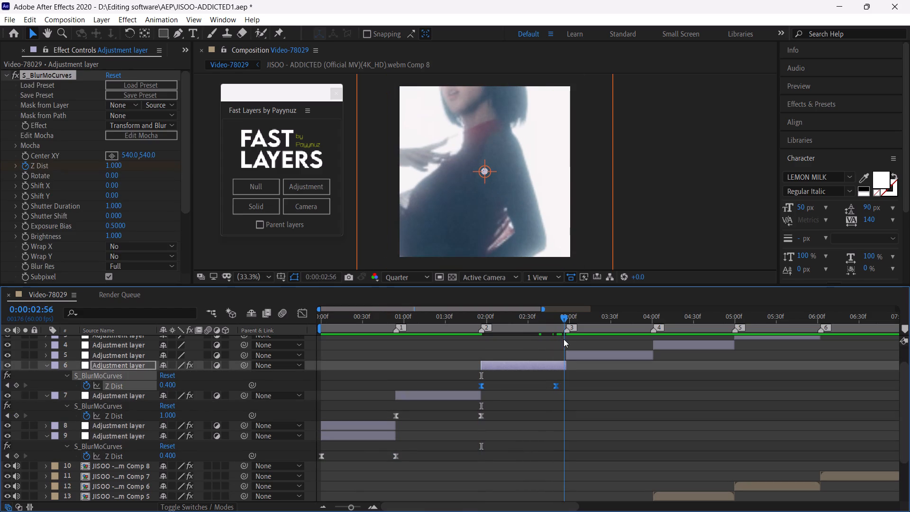
drag(564, 339, 565, 339)
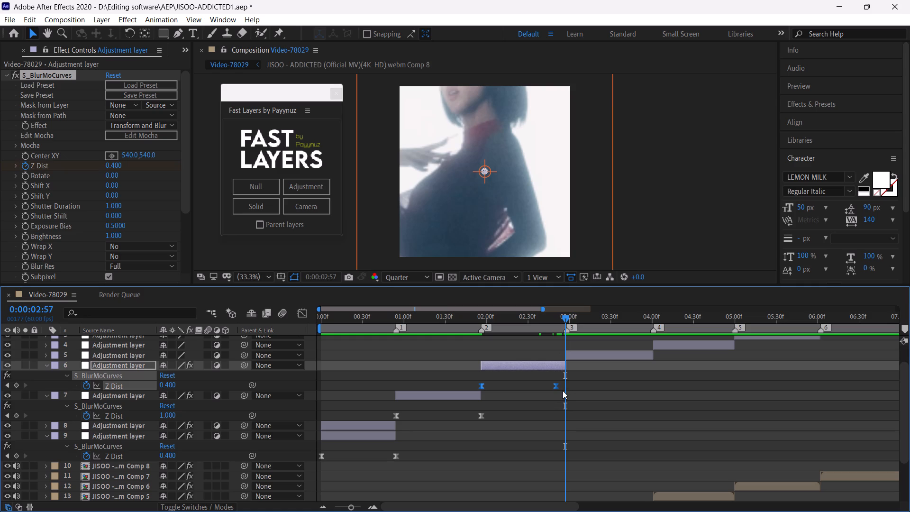
alt+drag(555, 386, 565, 392)
click(576, 386)
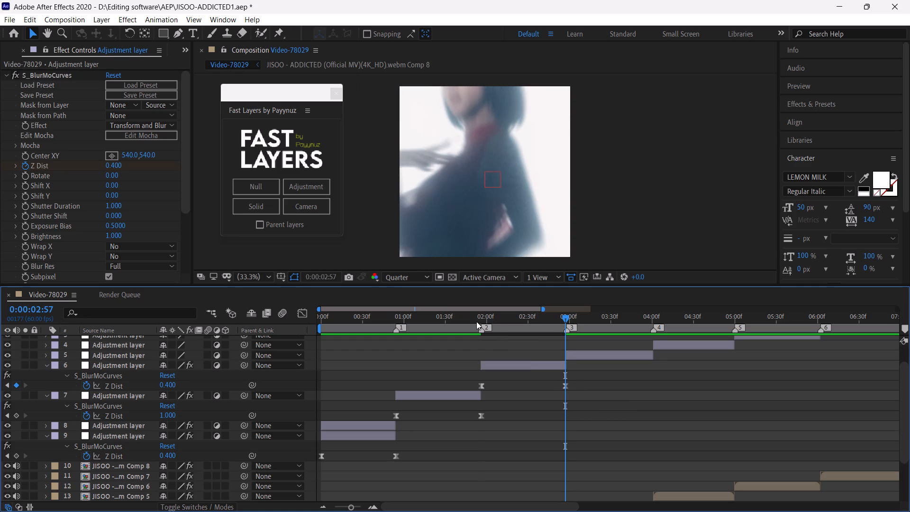
Preview the third clip's zoom from 0:00:01:53 and set Z Dist at its last keyframe, 0:00:02:57, to 0.6.
click(476, 321)
key(space)
click(476, 321)
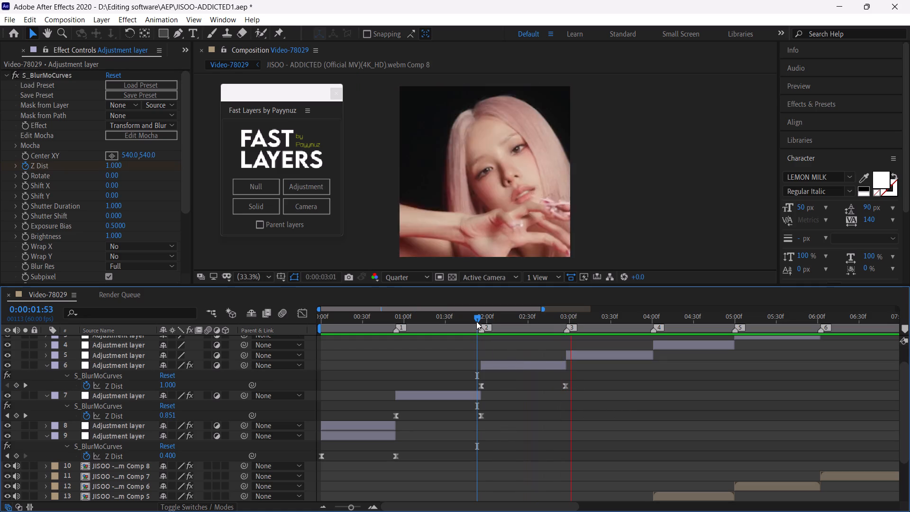
key(space)
drag(476, 321, 507, 341)
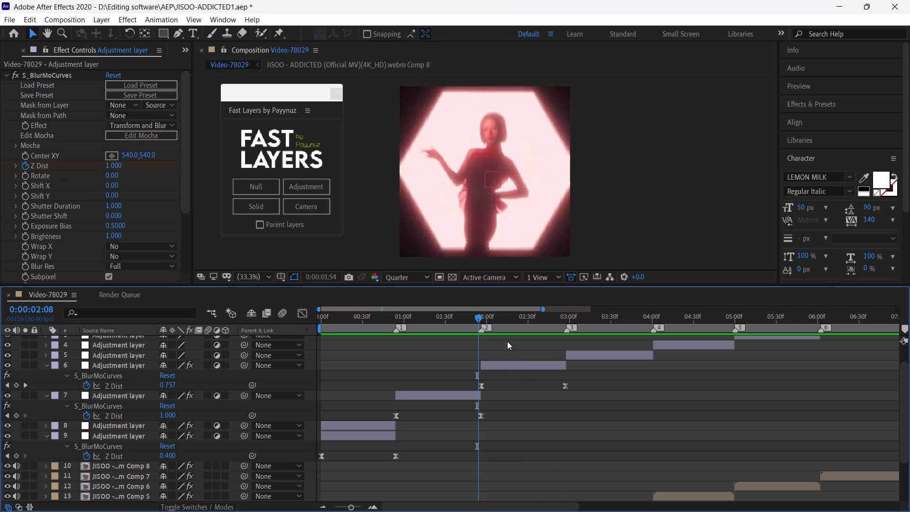
drag(507, 341, 564, 387)
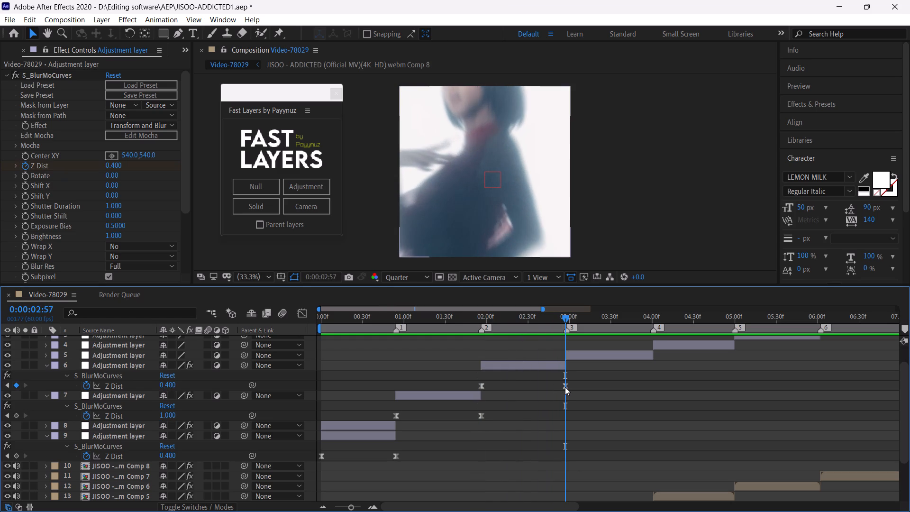
click(567, 385)
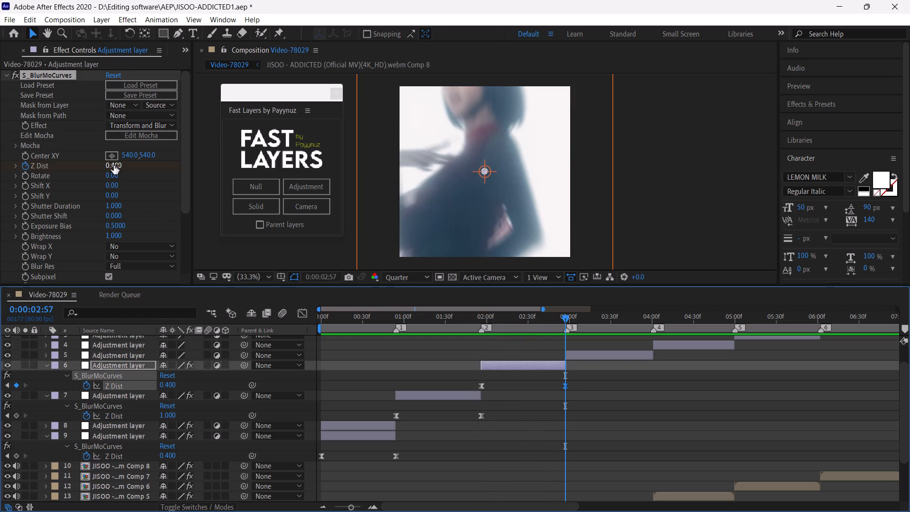
click(114, 165)
text(0.6)
key(Return)
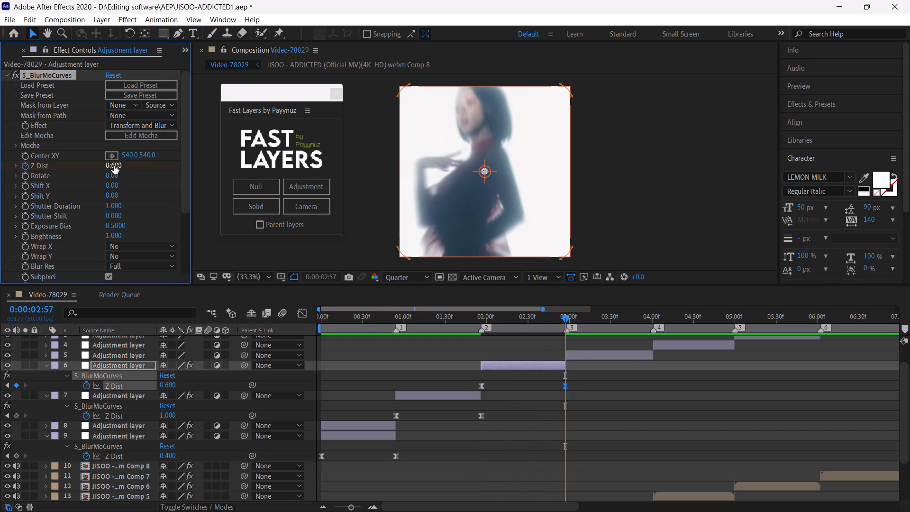
Play back the zooms and cuts across the first three clips several times and scrub through the third clip.
click(464, 322)
key(space)
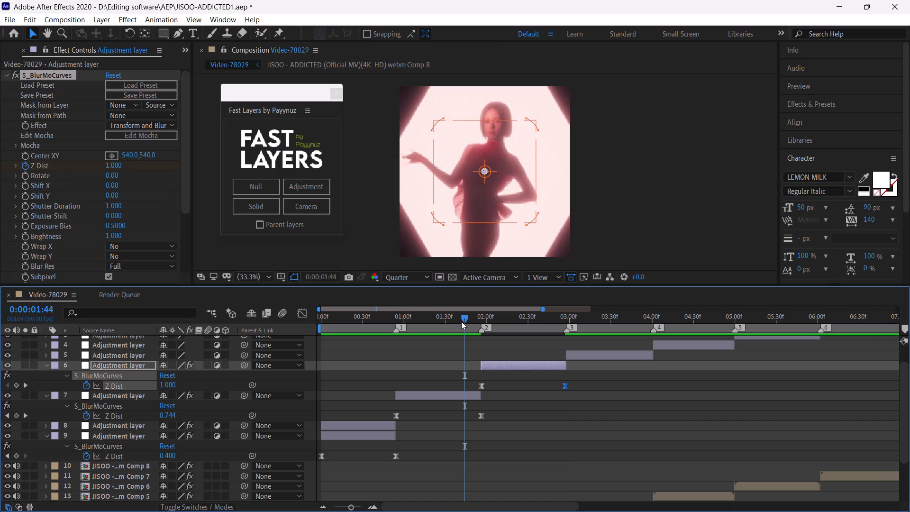
click(463, 319)
key(space)
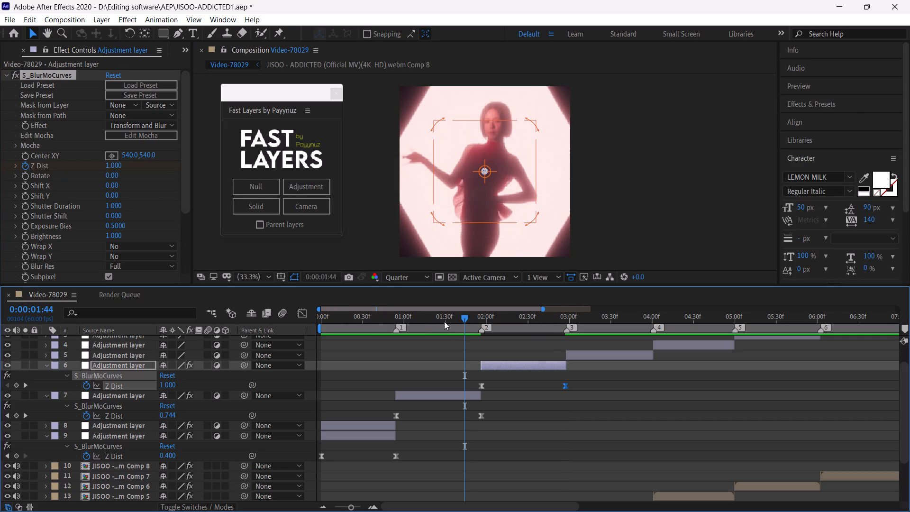
click(389, 320)
key(space)
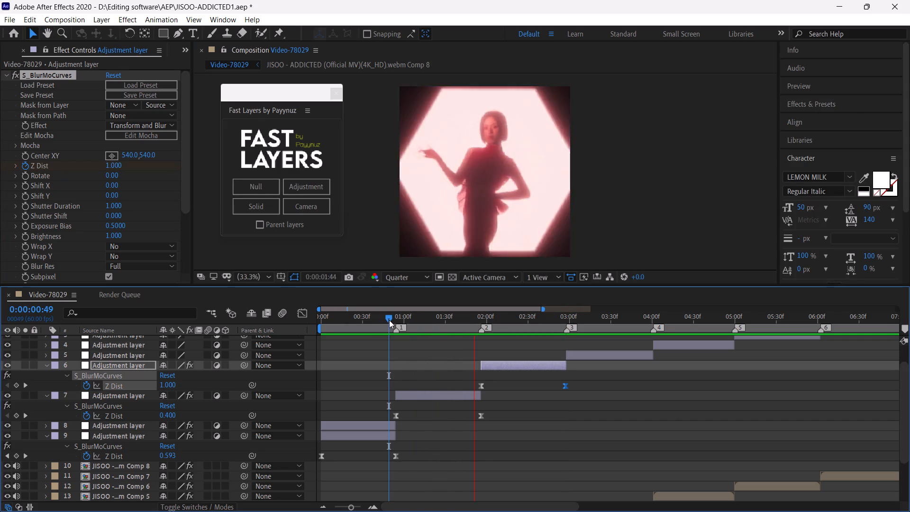
click(395, 320)
key(space)
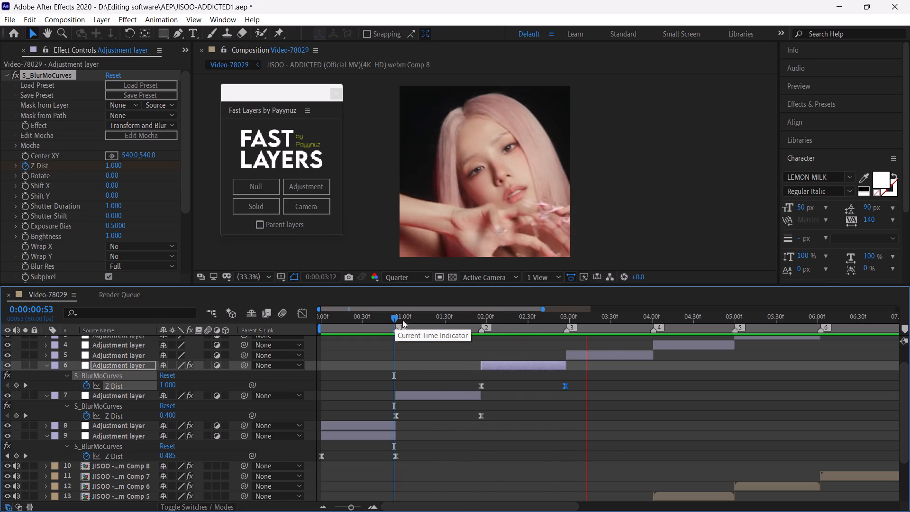
click(467, 319)
key(space)
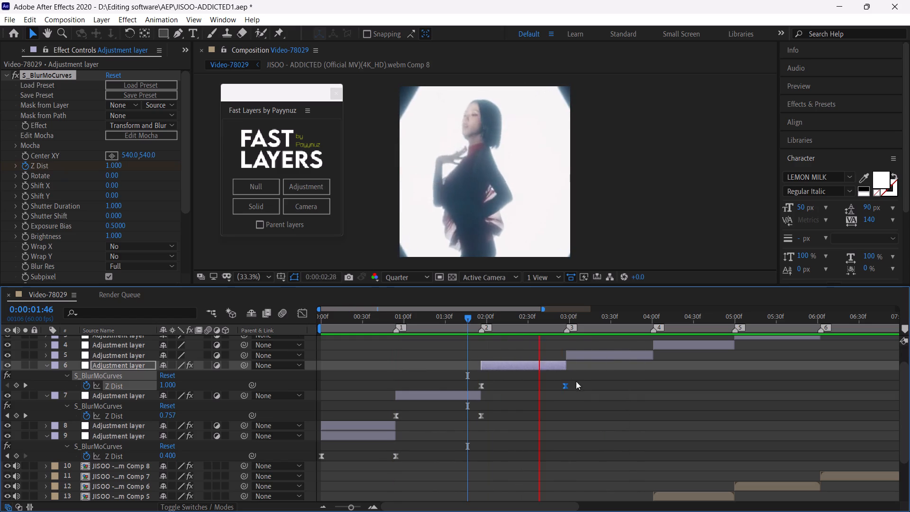
drag(560, 317, 567, 330)
click(582, 357)
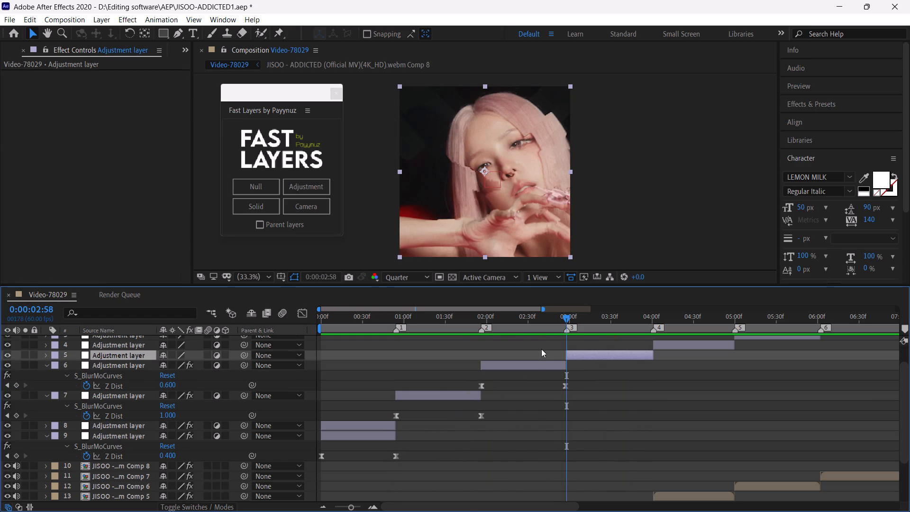
drag(541, 317, 494, 337)
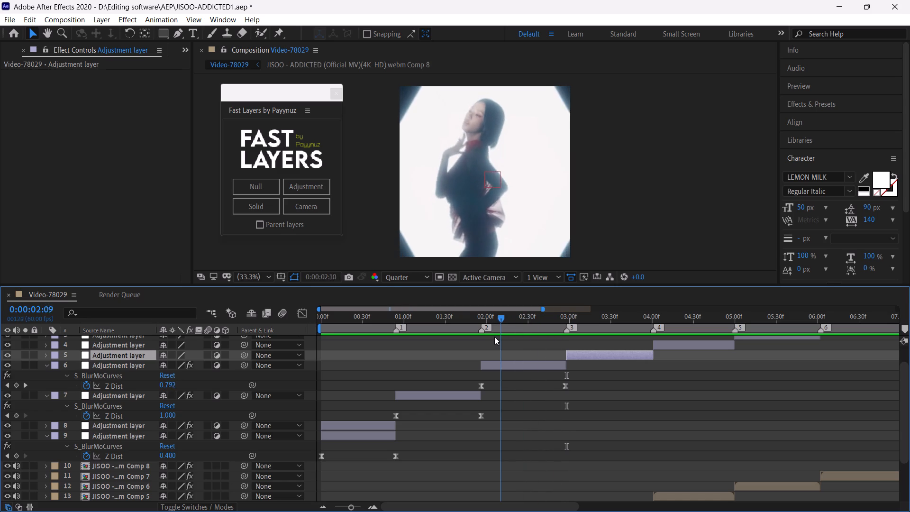
drag(494, 337, 540, 366)
Add a new adjustment layer over the third clip, directly above its zoom layer.
click(541, 367)
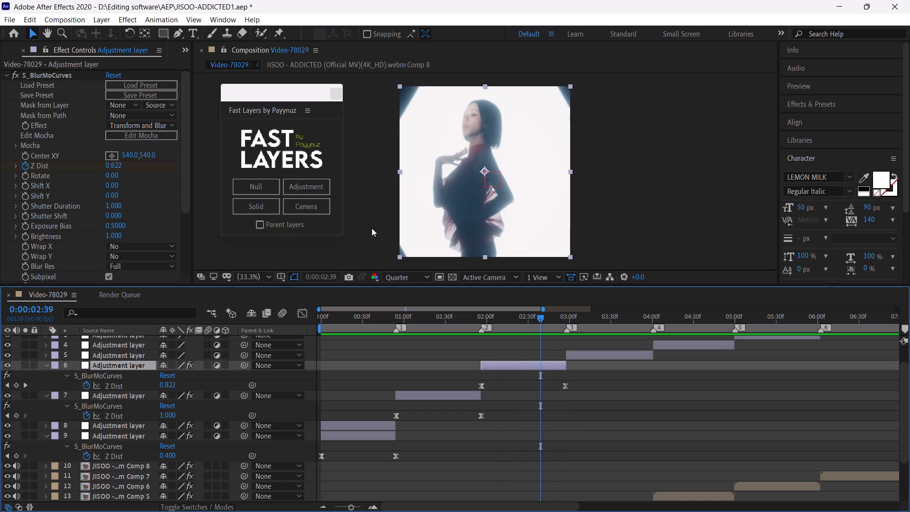
click(317, 185)
click(546, 365)
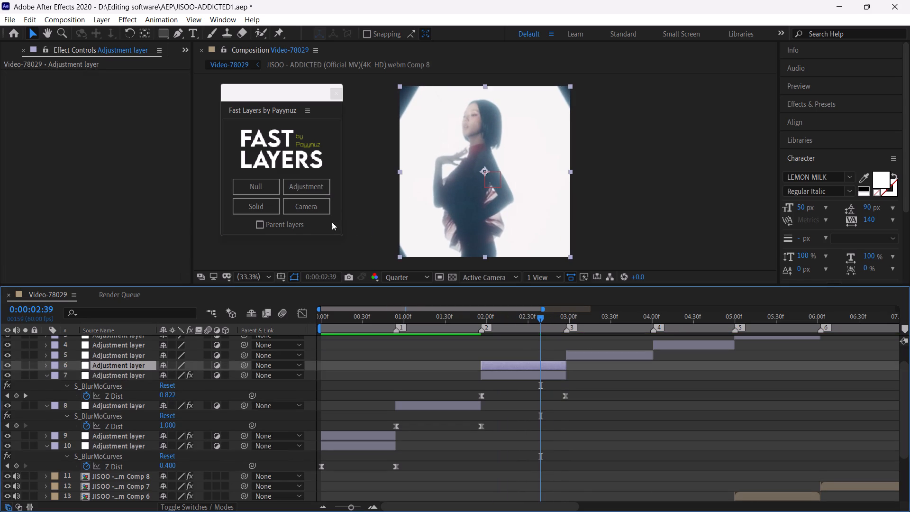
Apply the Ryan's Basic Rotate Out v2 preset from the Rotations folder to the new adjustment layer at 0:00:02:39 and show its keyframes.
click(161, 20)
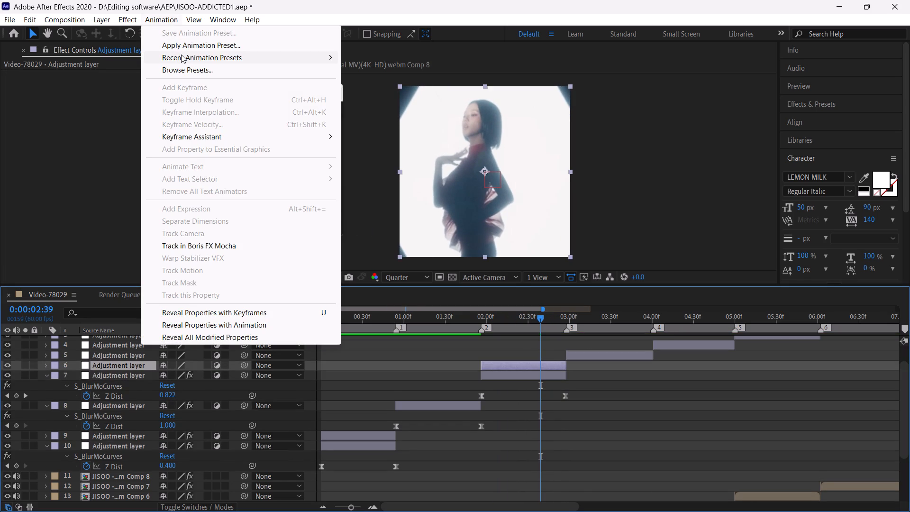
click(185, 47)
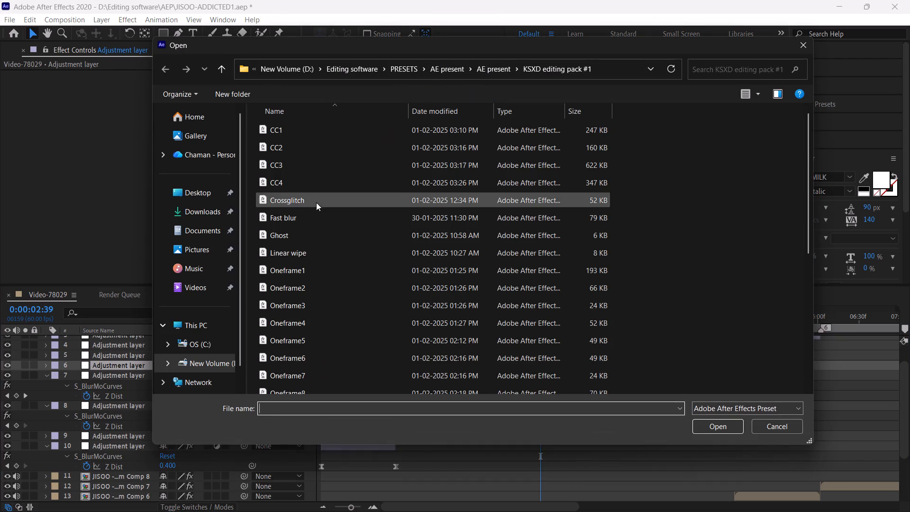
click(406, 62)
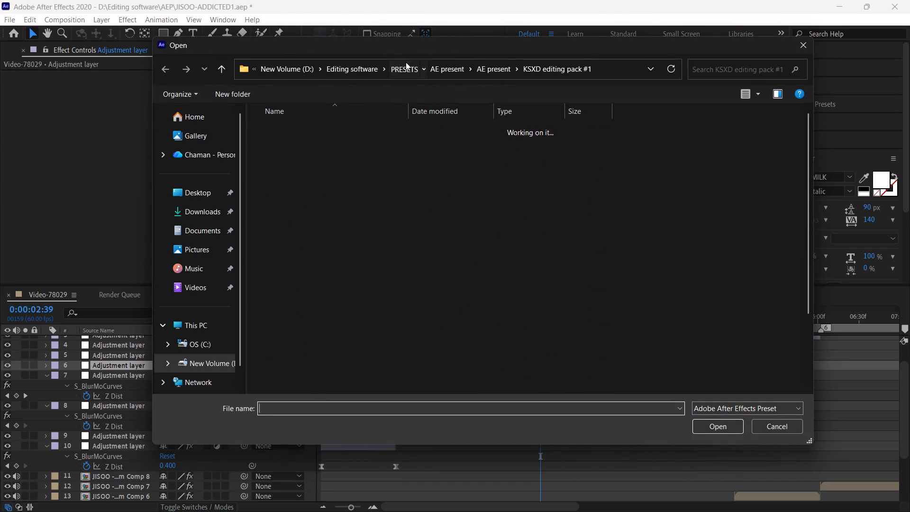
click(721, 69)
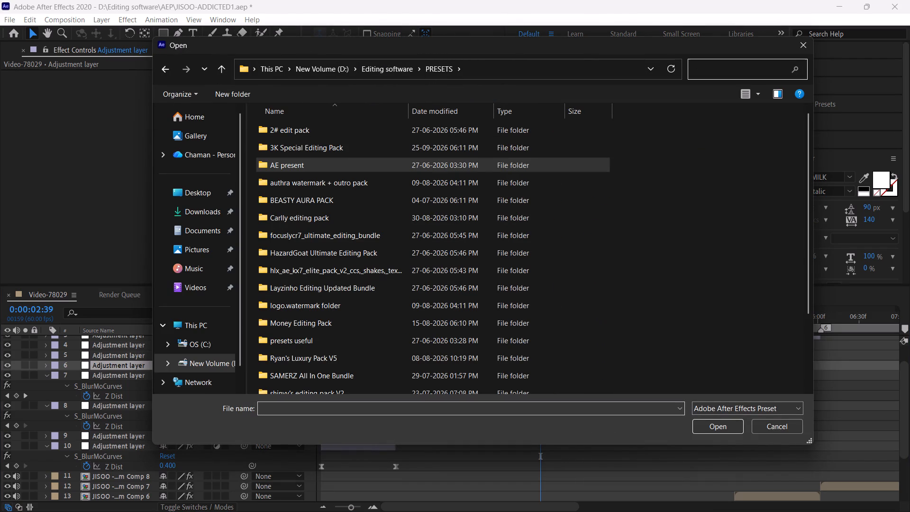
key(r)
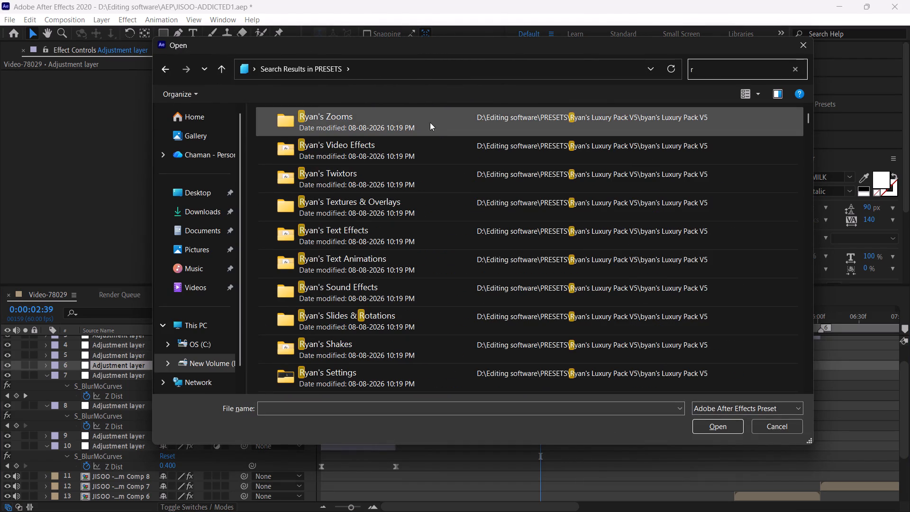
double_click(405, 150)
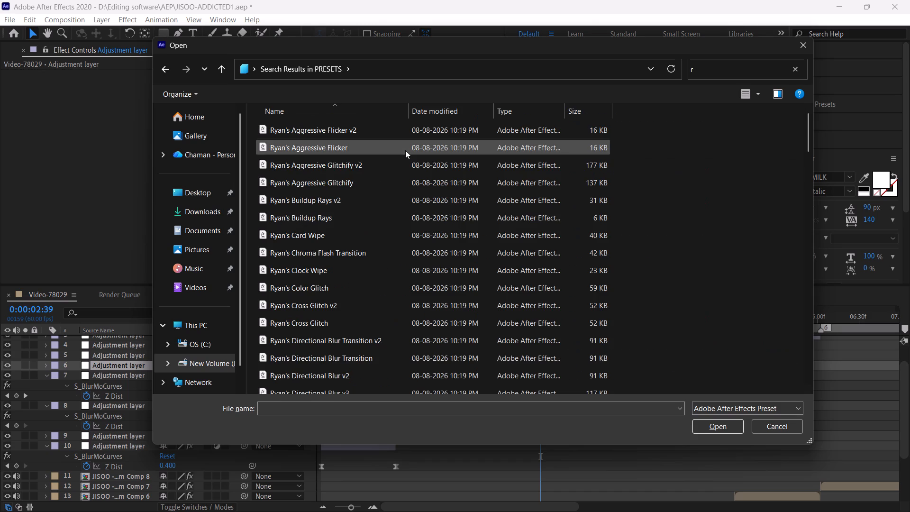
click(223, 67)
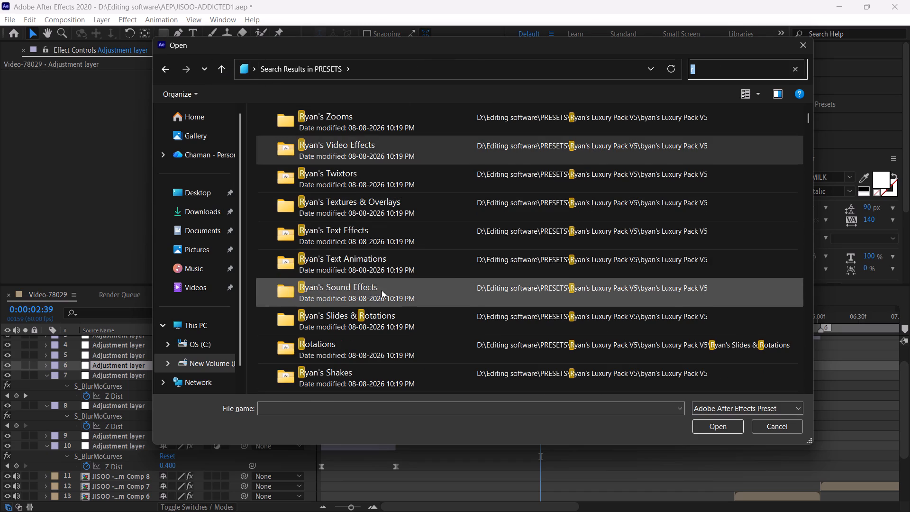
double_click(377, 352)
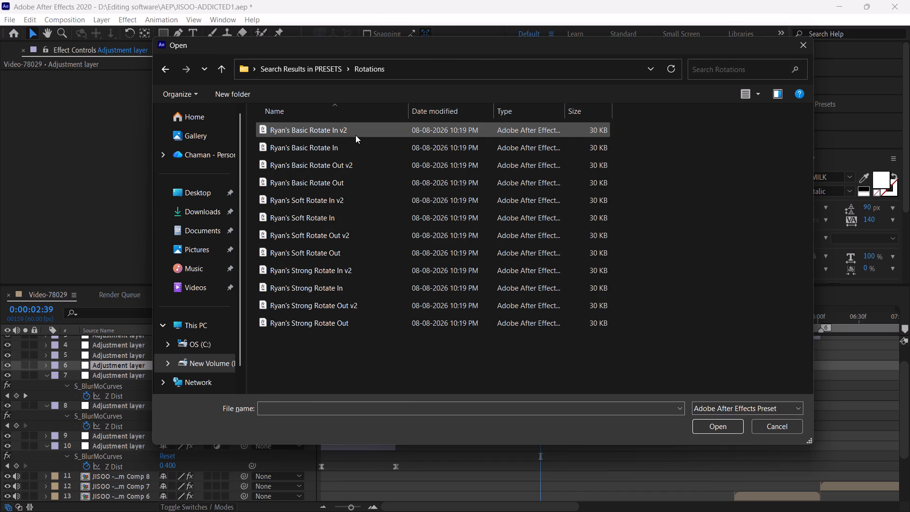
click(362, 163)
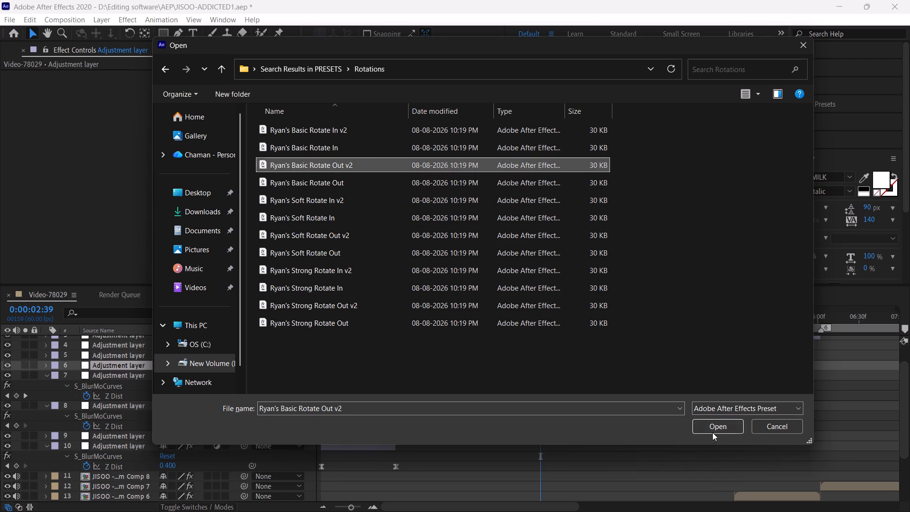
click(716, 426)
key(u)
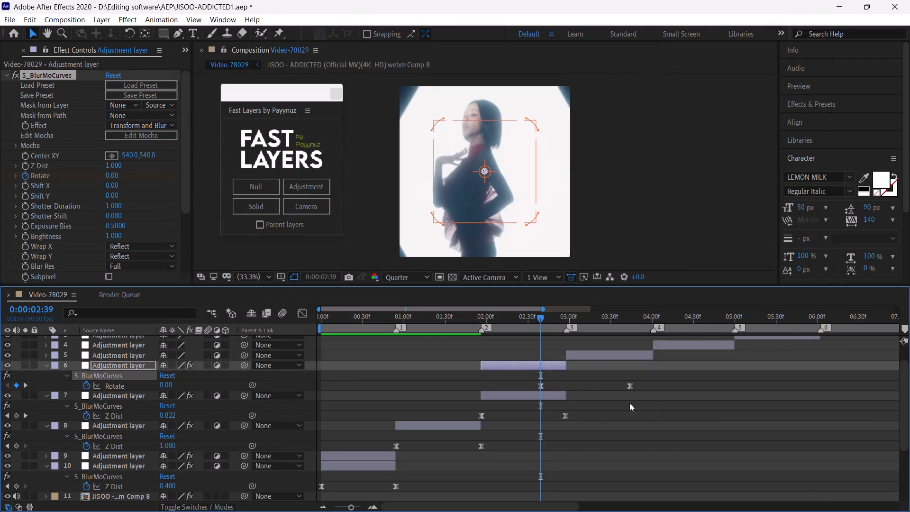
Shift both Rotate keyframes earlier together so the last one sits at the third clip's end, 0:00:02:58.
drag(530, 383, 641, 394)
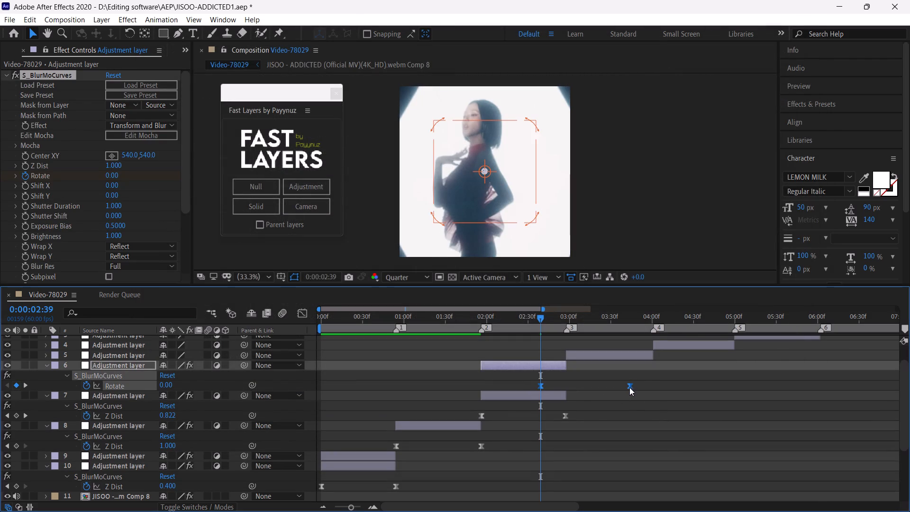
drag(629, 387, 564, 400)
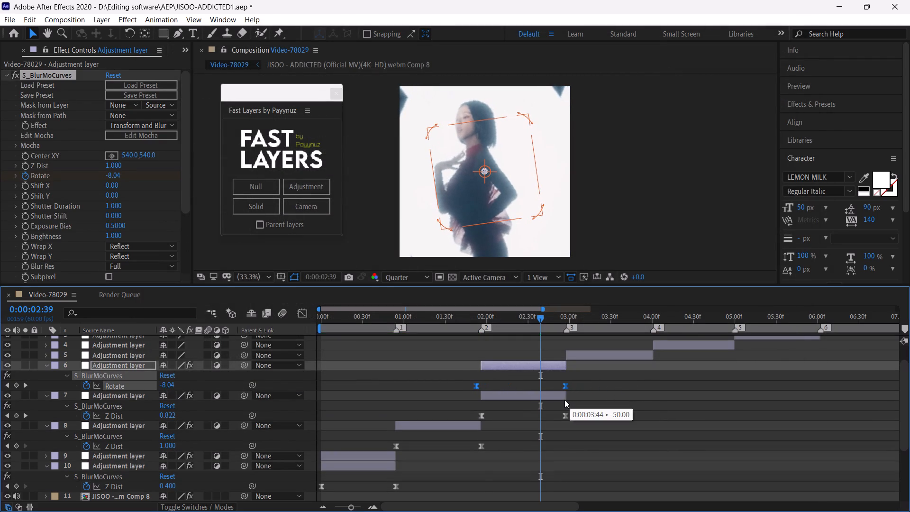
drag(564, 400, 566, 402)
Preview the rotate-out on the third clip from 0:00:01:47 and inspect its end around 0:00:02:57.
click(469, 316)
key(space)
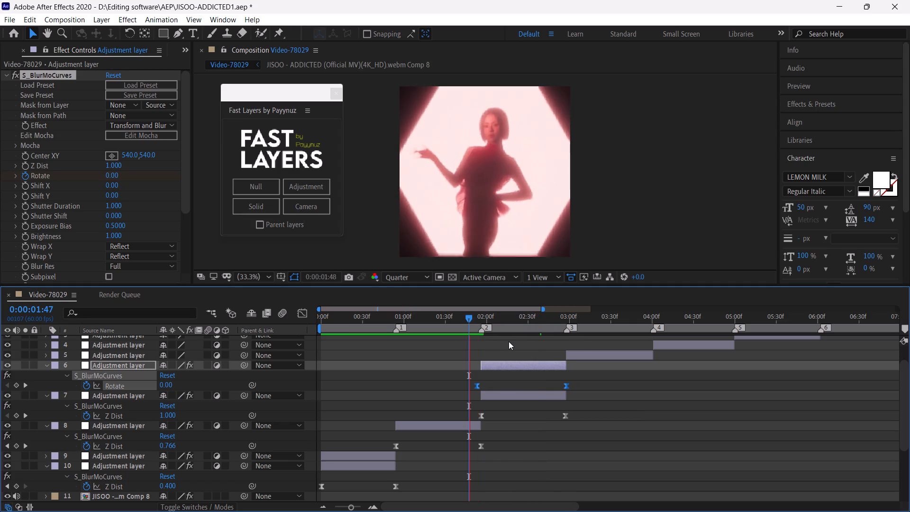
click(498, 320)
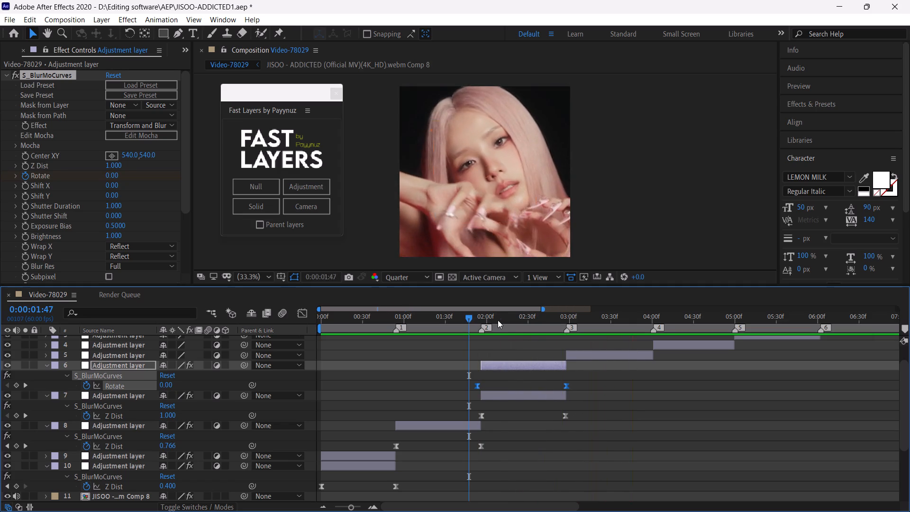
key(space)
drag(498, 320, 529, 341)
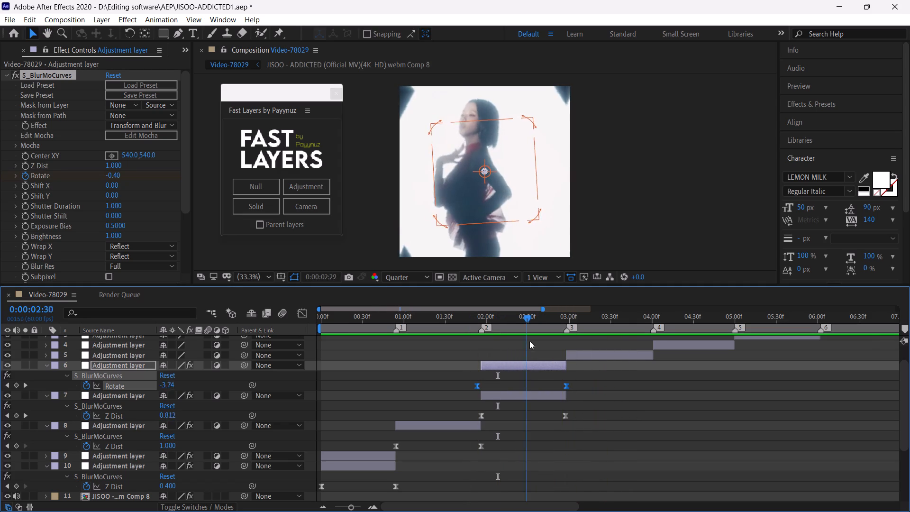
drag(529, 341, 556, 364)
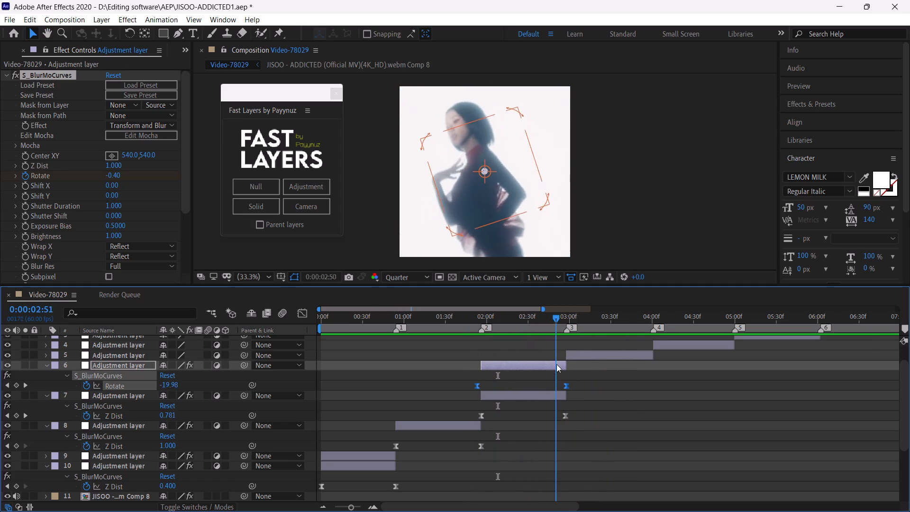
drag(556, 364, 566, 367)
click(354, 507)
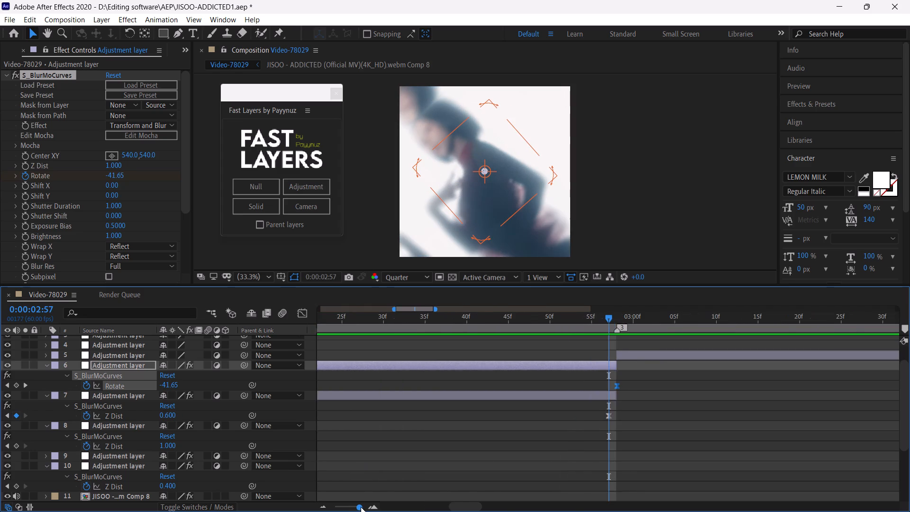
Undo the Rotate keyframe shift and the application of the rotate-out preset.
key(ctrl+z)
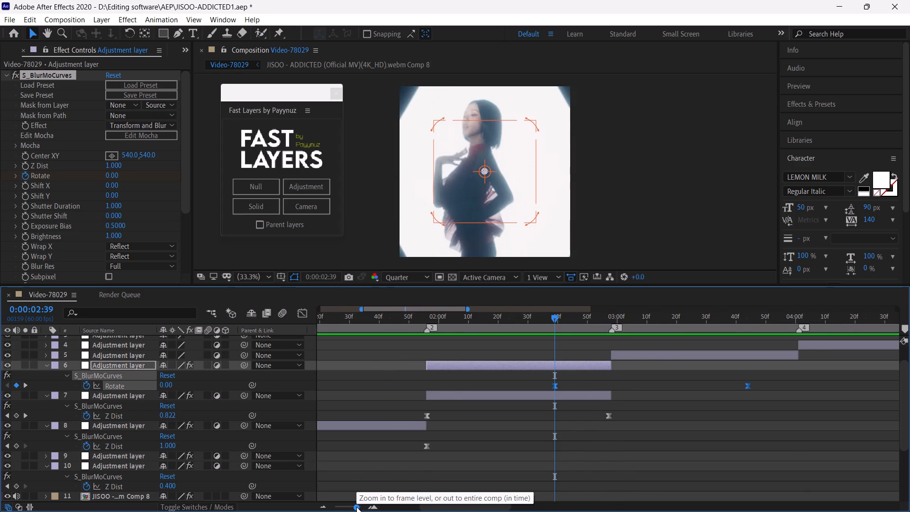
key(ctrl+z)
Apply the Ryan's Basic X Slide Out v2 preset from the X Slides folder to the adjustment layer at 0:00:02:19 and show its keyframes.
click(496, 316)
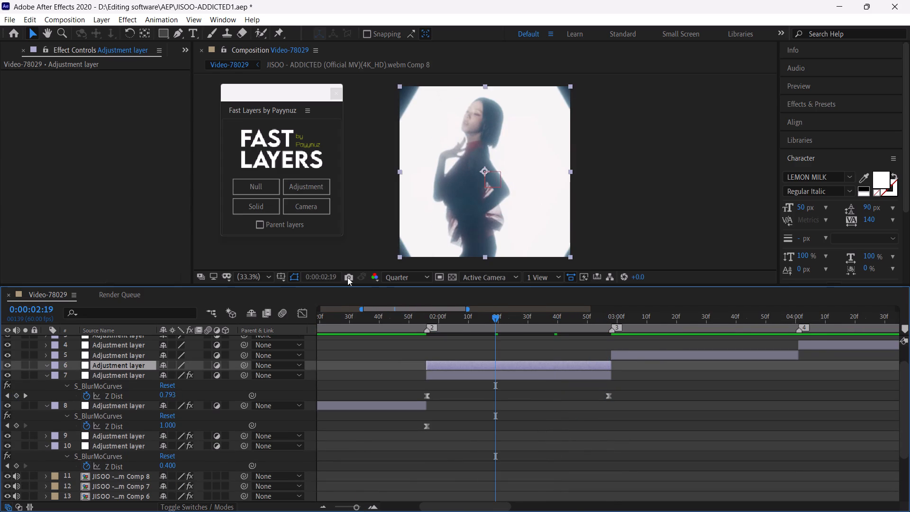
click(165, 20)
click(177, 43)
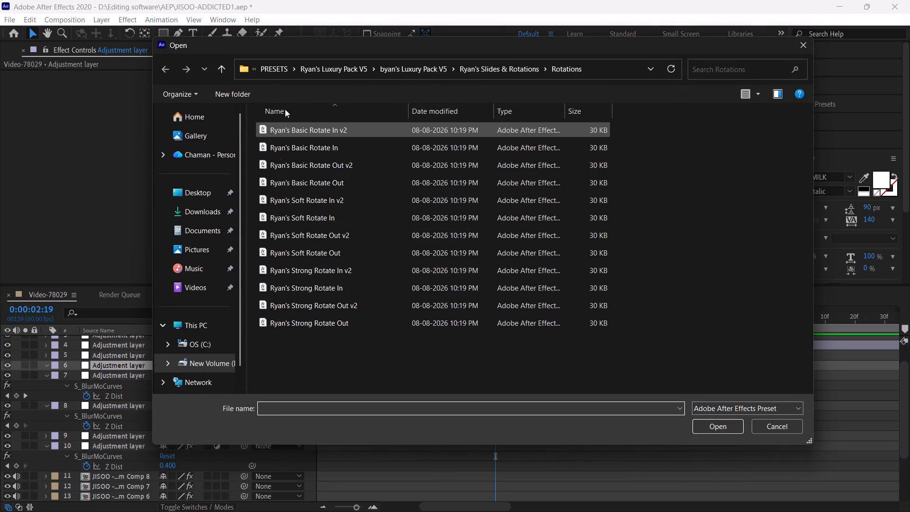
click(227, 73)
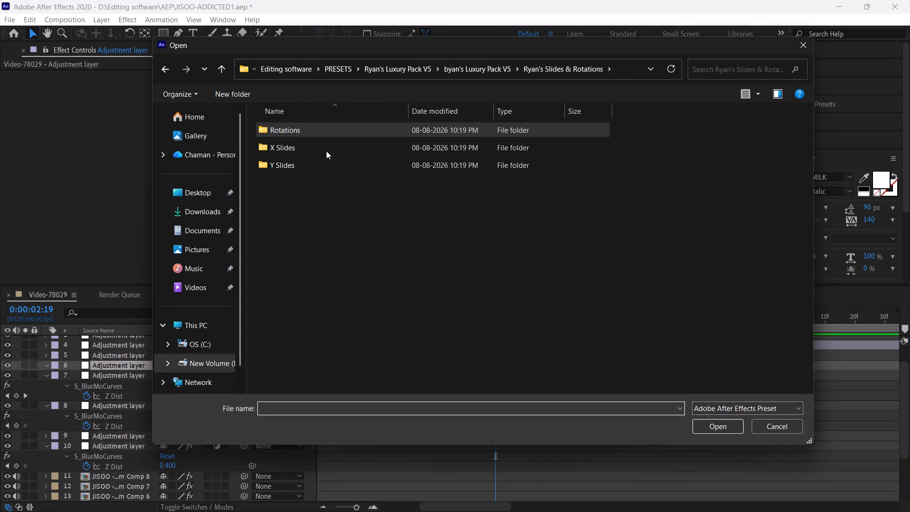
double_click(326, 151)
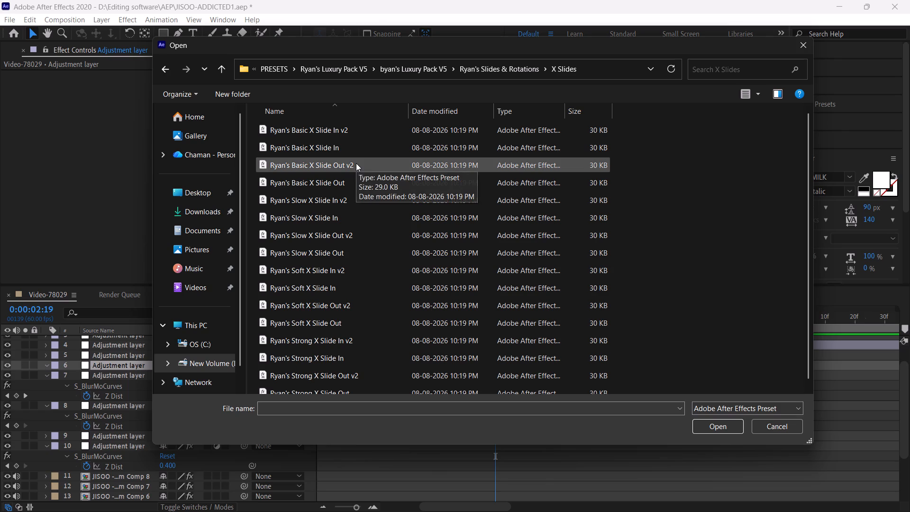
click(356, 163)
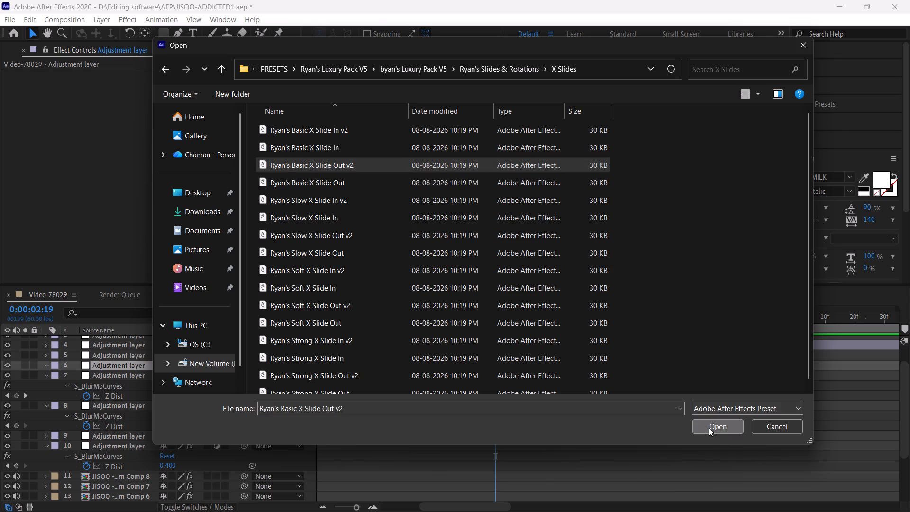
click(709, 428)
key(u)
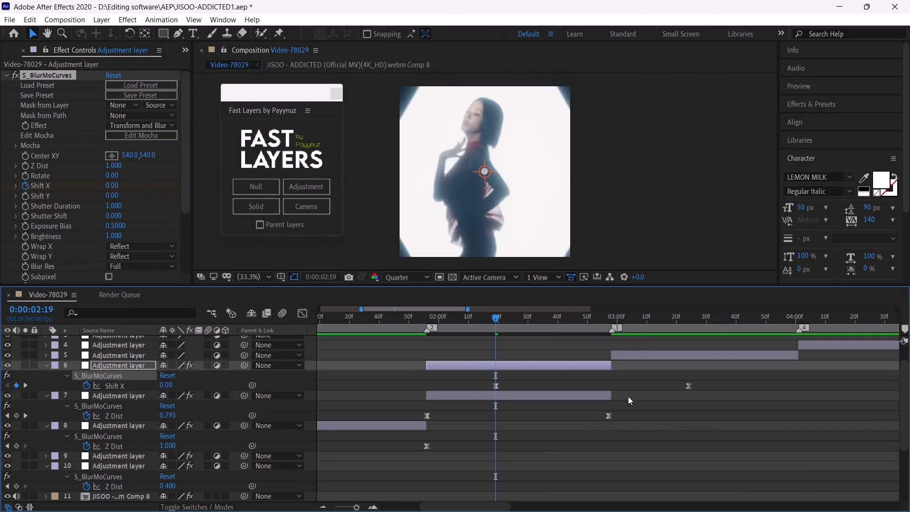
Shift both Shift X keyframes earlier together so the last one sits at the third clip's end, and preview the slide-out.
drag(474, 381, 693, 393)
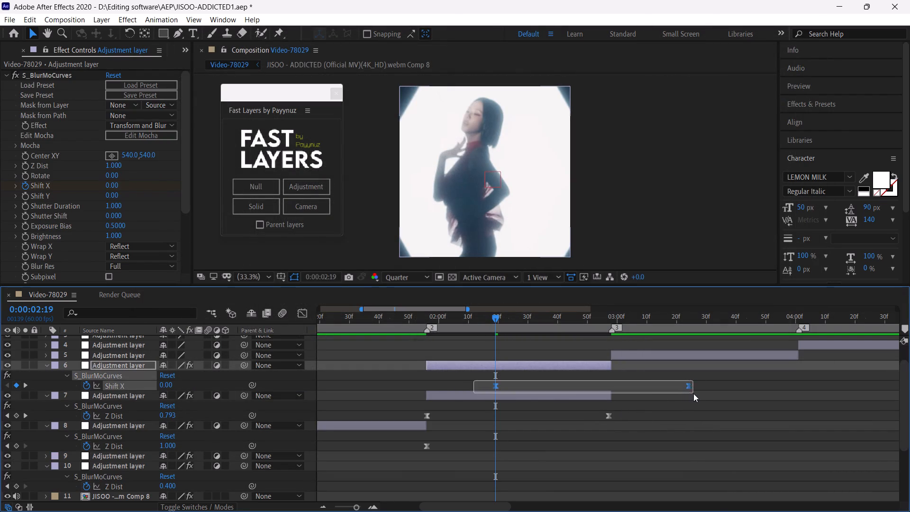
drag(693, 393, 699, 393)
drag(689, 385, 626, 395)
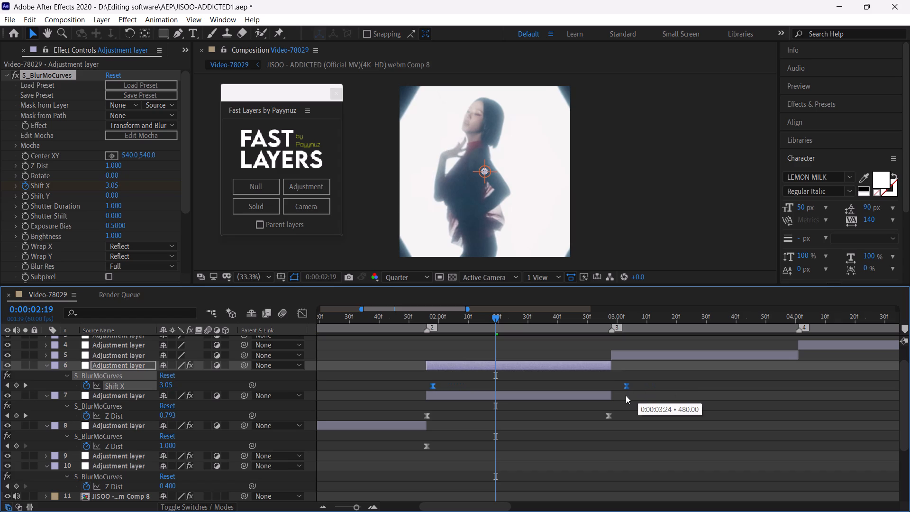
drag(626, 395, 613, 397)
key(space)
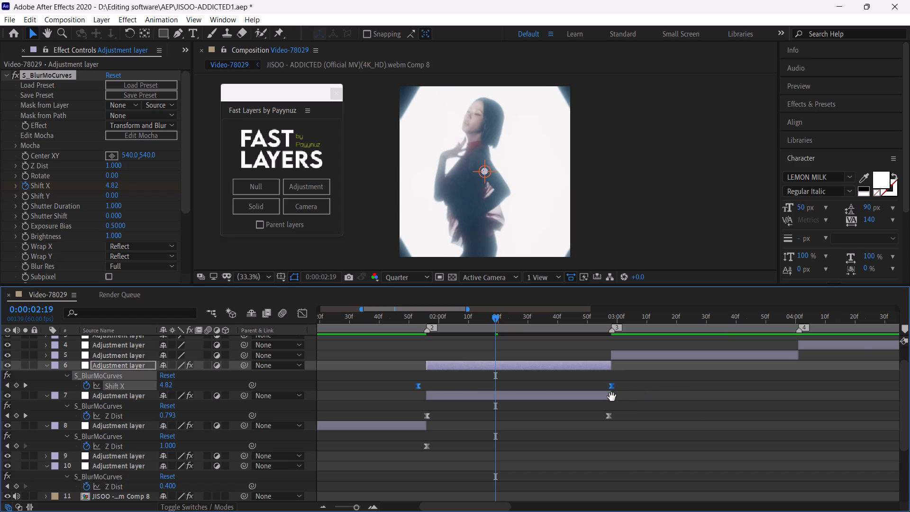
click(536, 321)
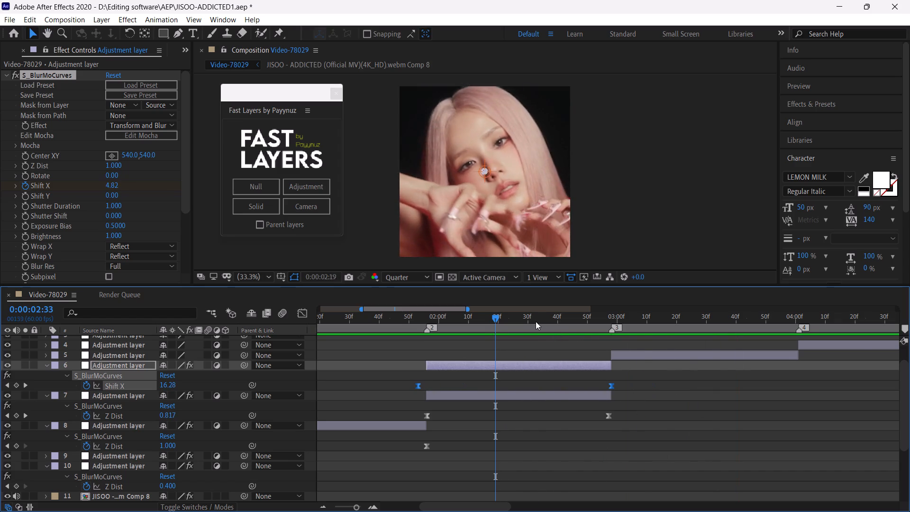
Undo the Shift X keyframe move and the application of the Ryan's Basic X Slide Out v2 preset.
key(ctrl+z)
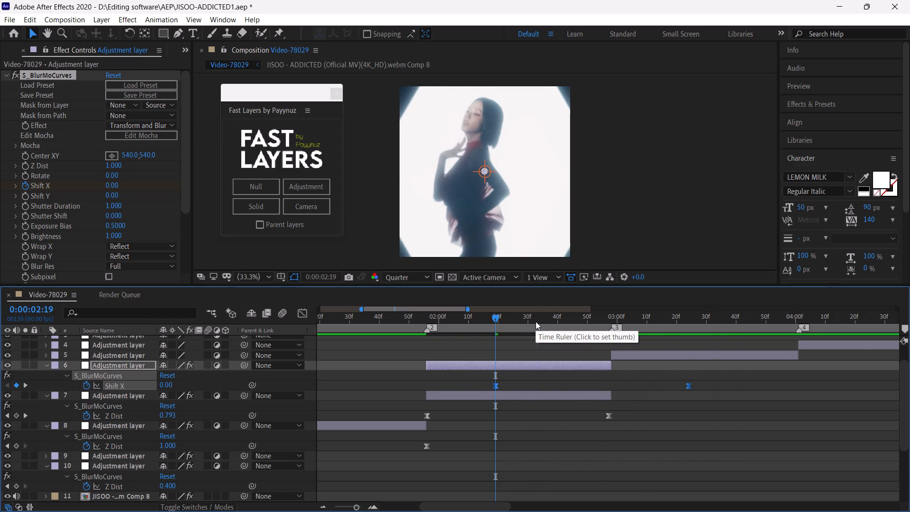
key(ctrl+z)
Apply the left slide end preset from presets useful, folder 1, to the third clip's adjustment layer at 0:00:02:19 and show its keyframes.
click(163, 16)
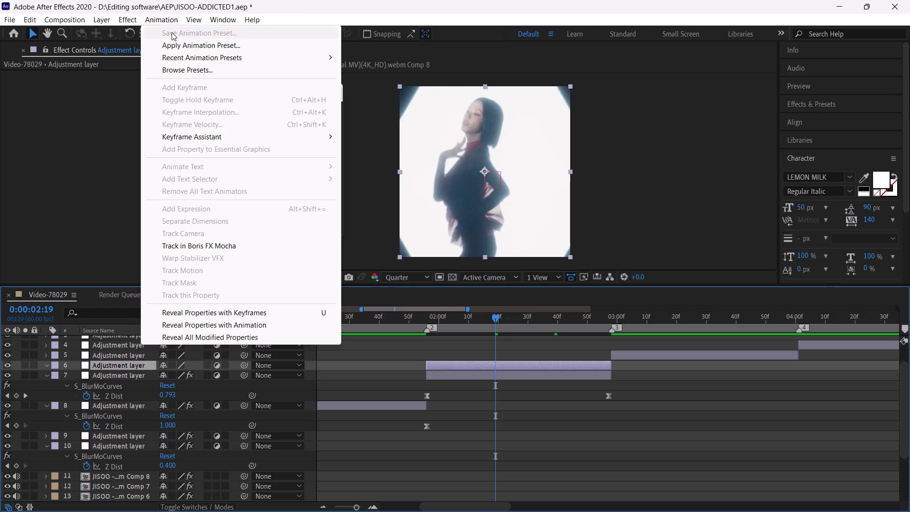
click(174, 39)
click(262, 74)
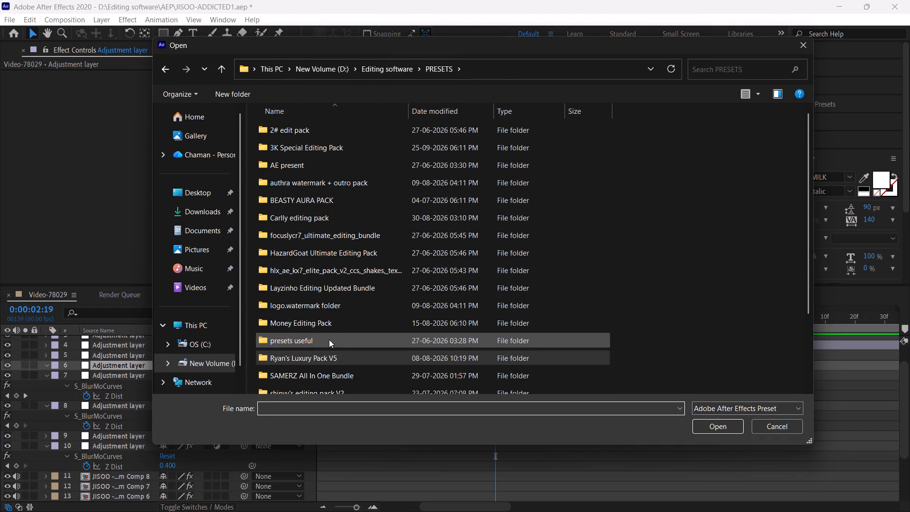
double_click(329, 339)
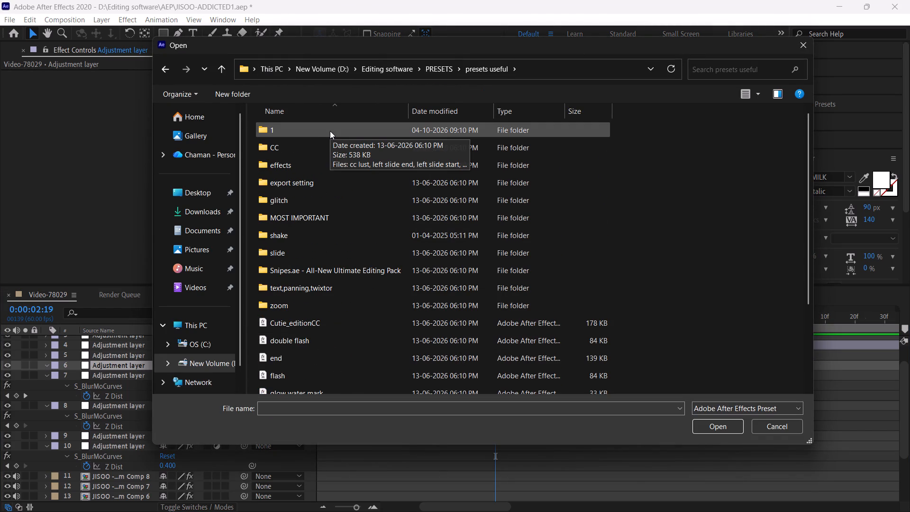
double_click(330, 131)
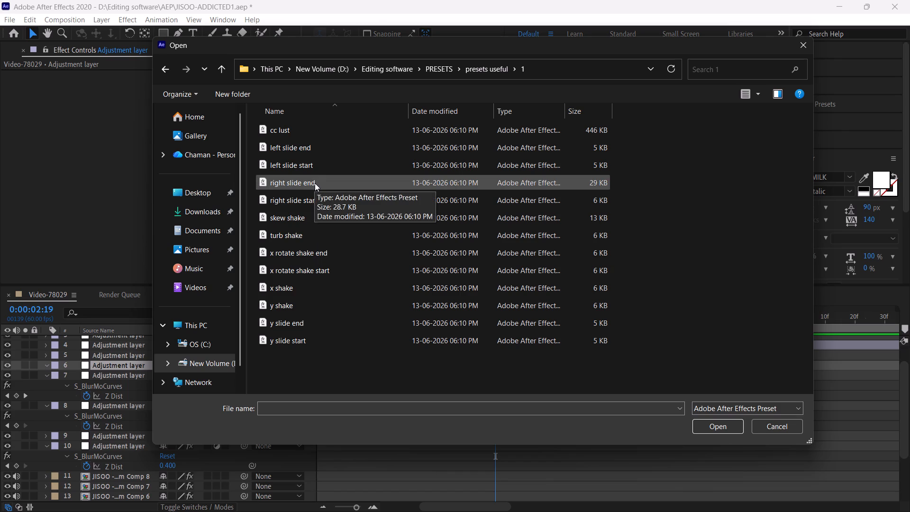
click(319, 148)
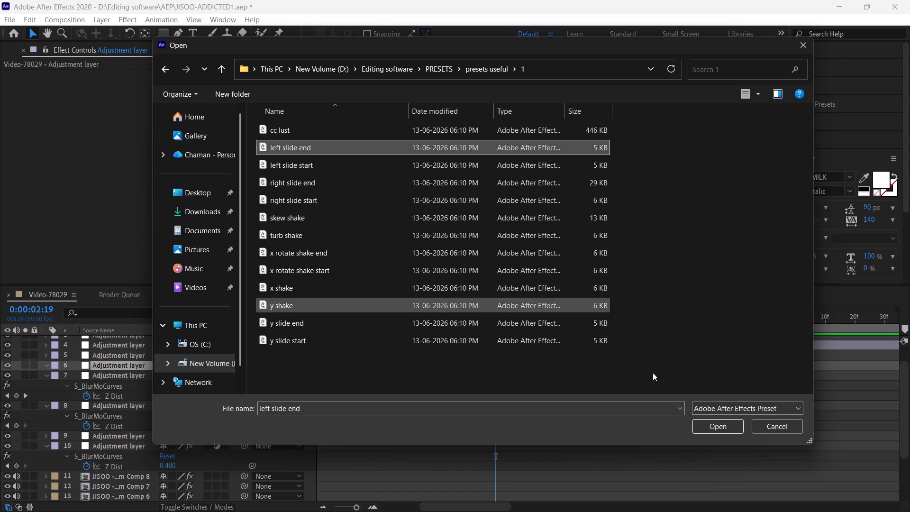
click(715, 424)
key(u)
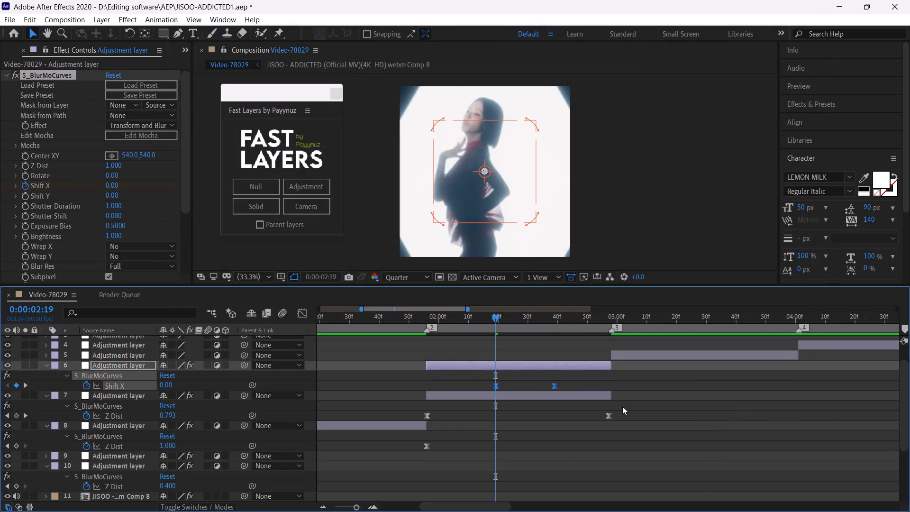
Shift both Shift X keyframes later together so the last one sits at the third clip's end, 0:00:02:58.
drag(555, 385, 605, 393)
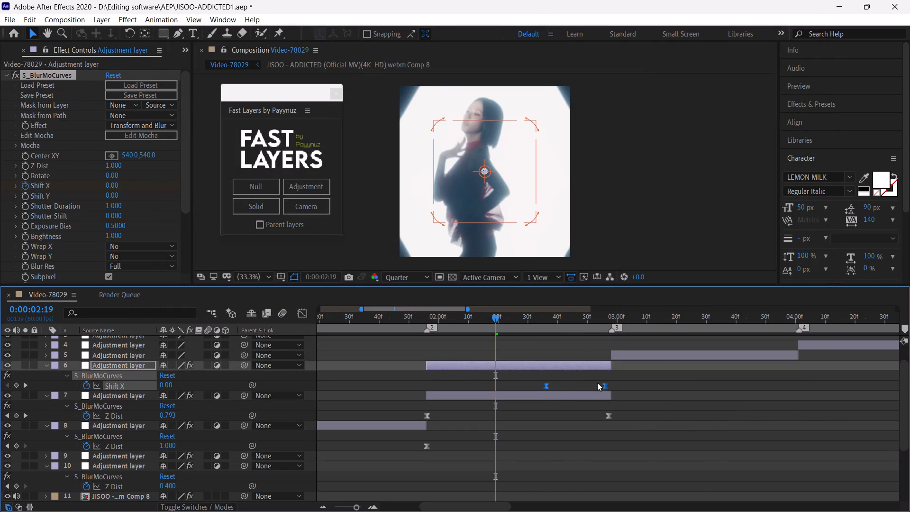
drag(569, 320, 605, 342)
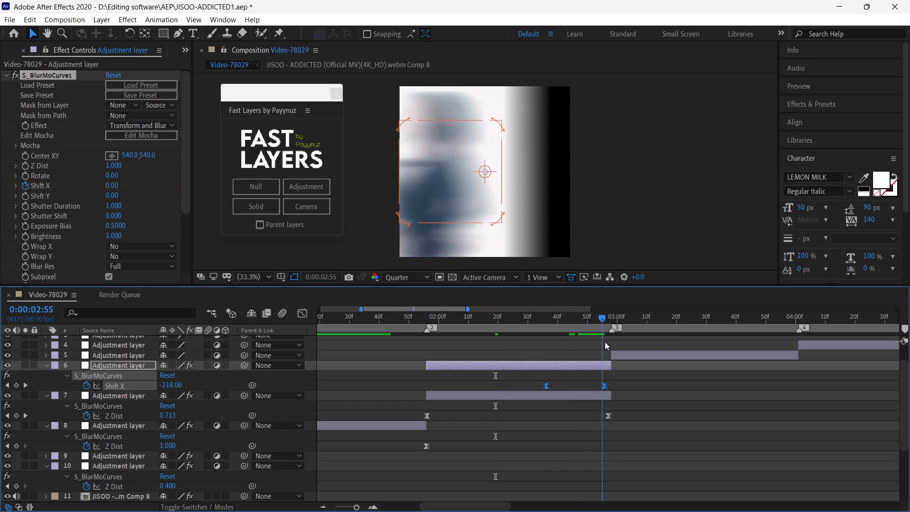
drag(605, 342, 610, 345)
drag(604, 384, 605, 385)
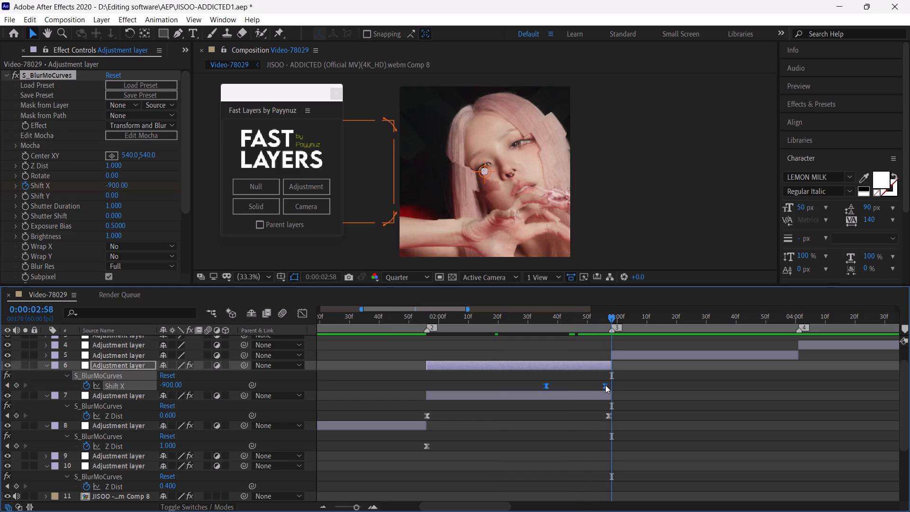
drag(605, 385, 610, 389)
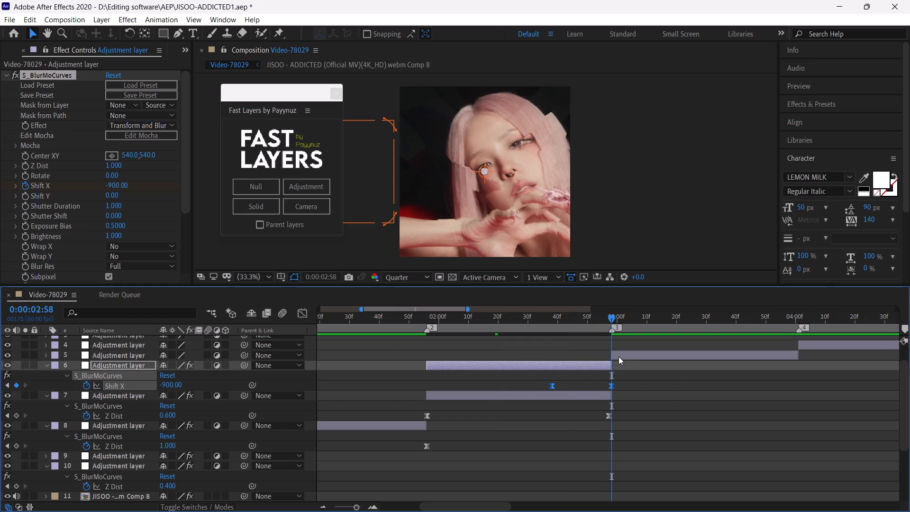
Apply the left slide start preset to the fourth clip's adjustment layer at 0:00:02:58.
click(619, 357)
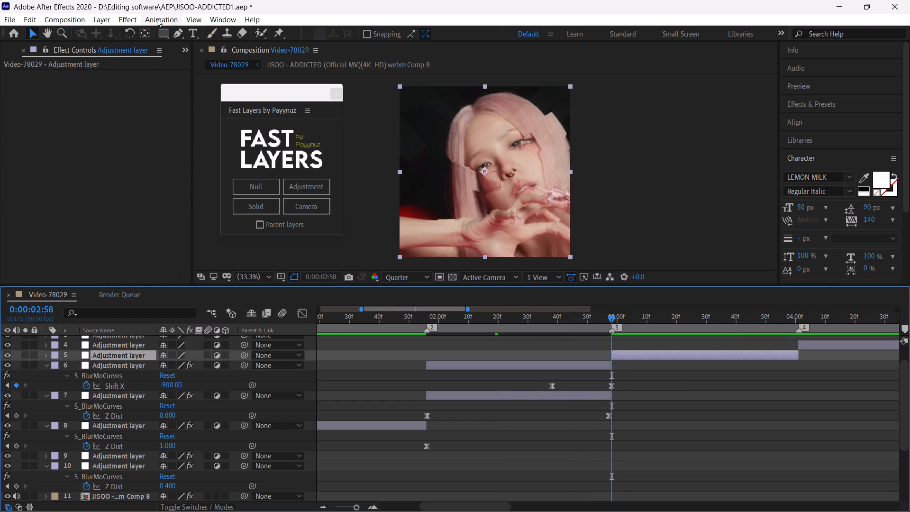
click(157, 18)
click(180, 57)
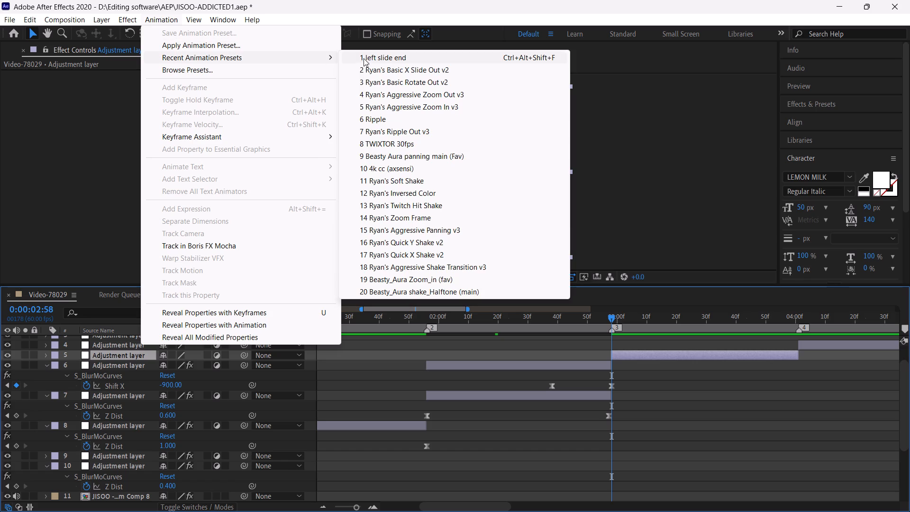
click(250, 46)
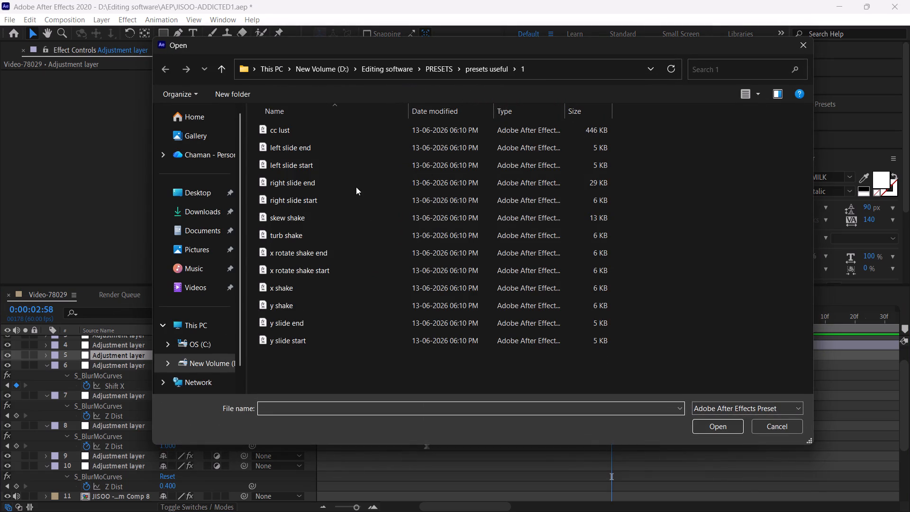
click(341, 164)
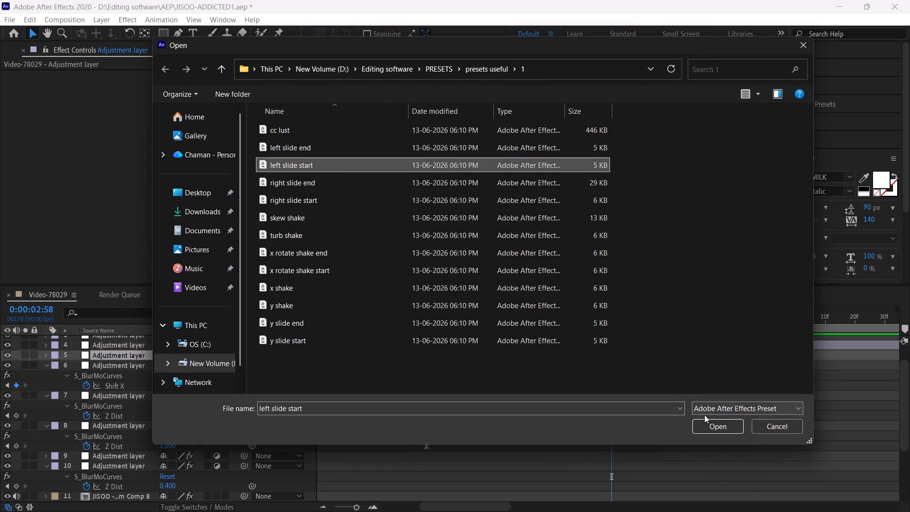
click(709, 424)
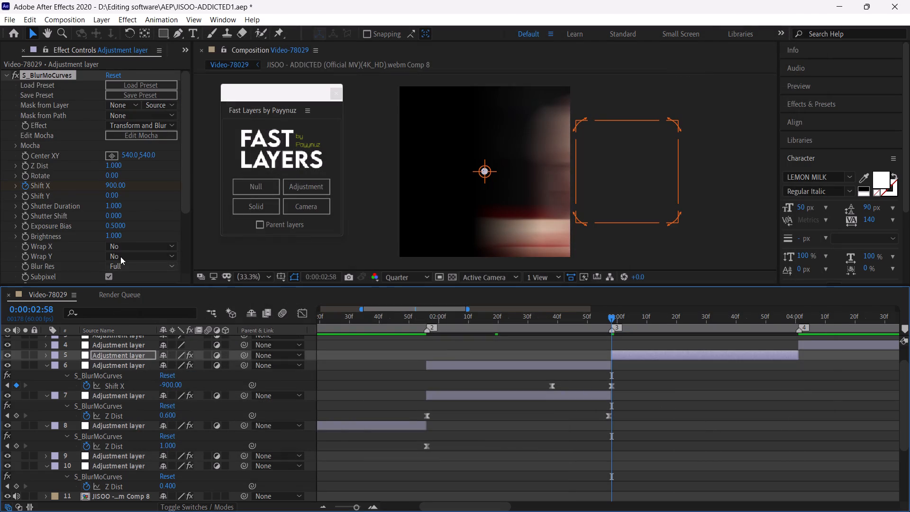
Set Wrap X and Wrap Y to Reflect in S_BlurMoCurves on the fourth clip's slide-in adjustment layer.
click(139, 244)
click(139, 281)
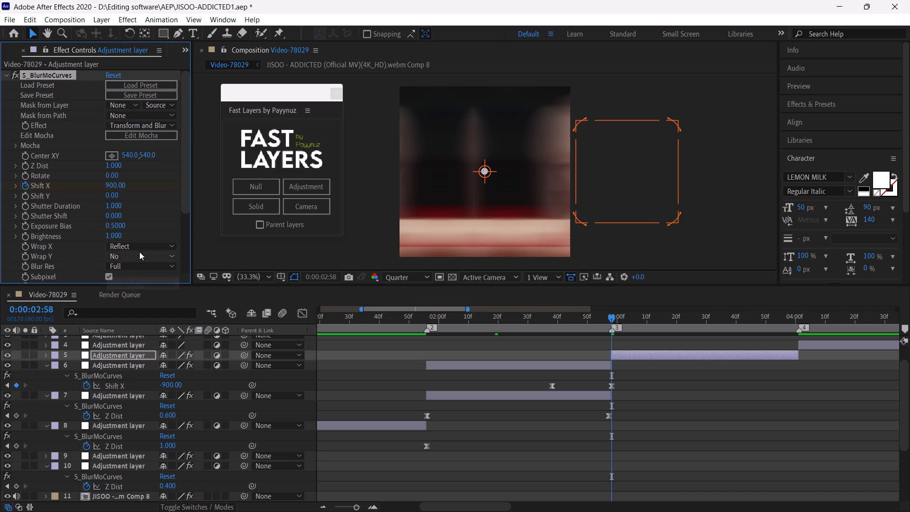
click(139, 257)
click(142, 292)
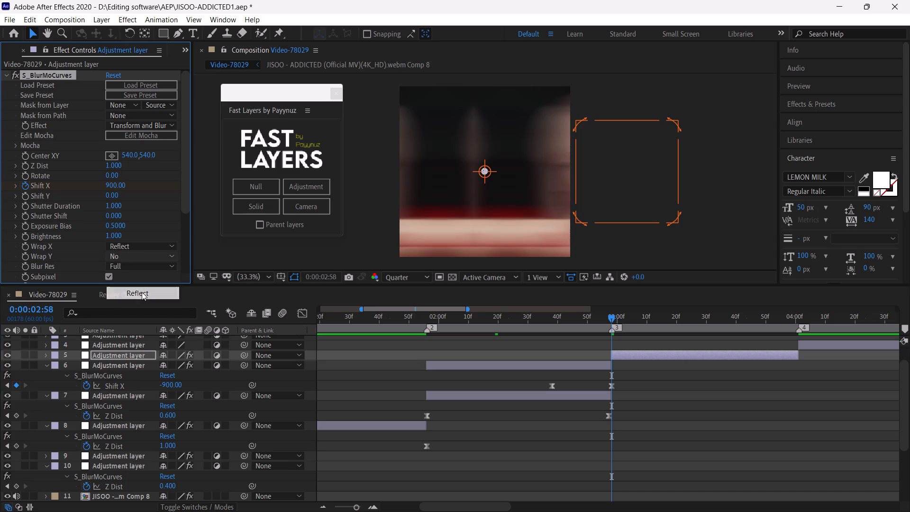
Set Wrap X and Wrap Y to Reflect in S_BlurMoCurves on the third clip's slide-out adjustment layer.
click(572, 367)
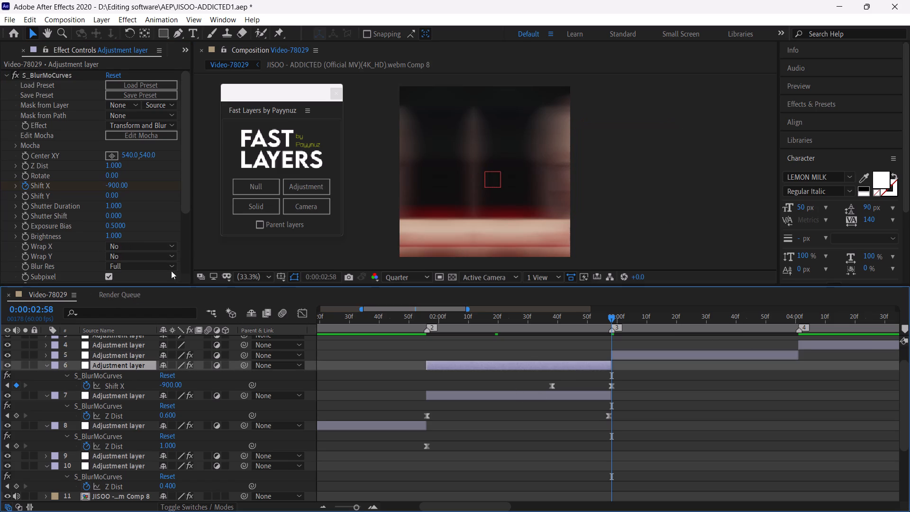
click(149, 249)
click(145, 282)
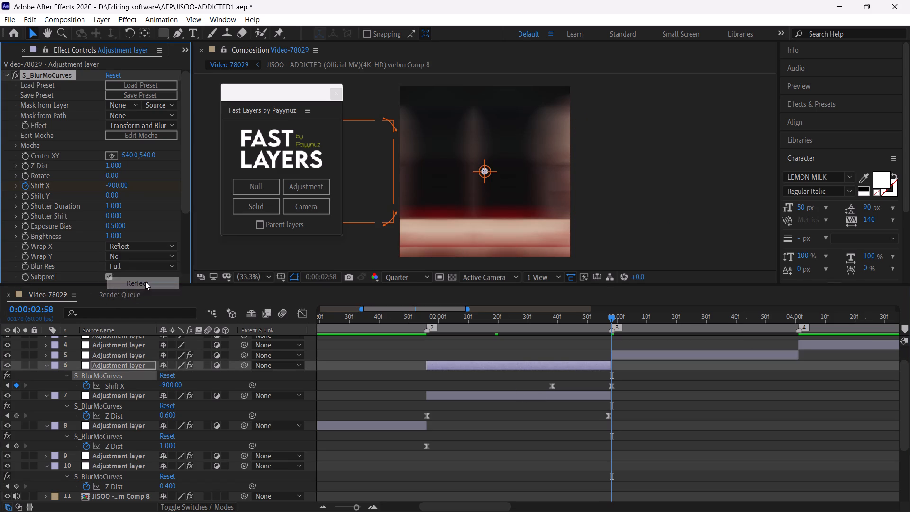
click(141, 254)
click(140, 254)
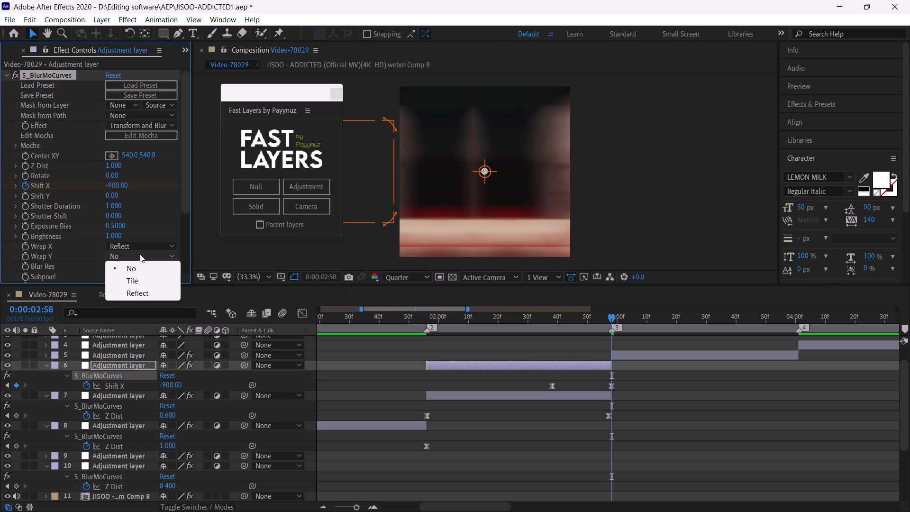
click(145, 295)
Preview the slide transition between the third and fourth clips from 0:00:02:31 and again from 0:00:01:54.
click(529, 321)
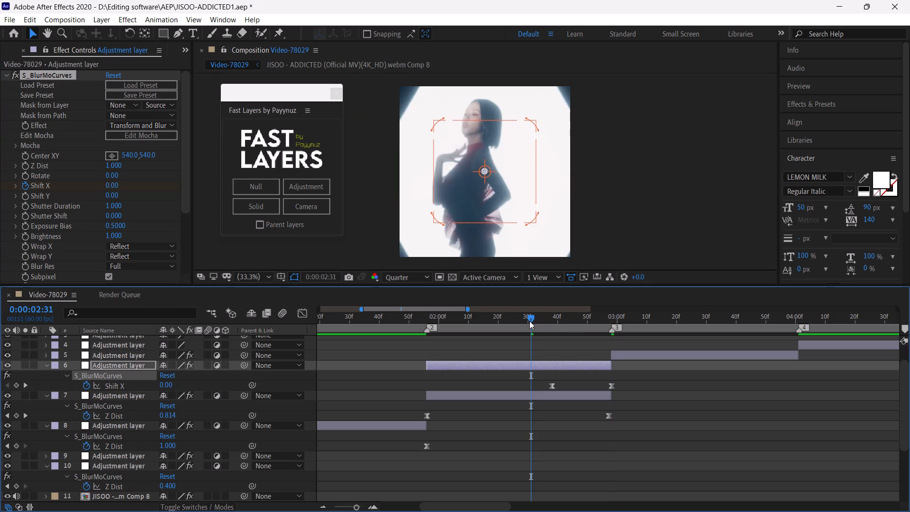
key(space)
click(529, 321)
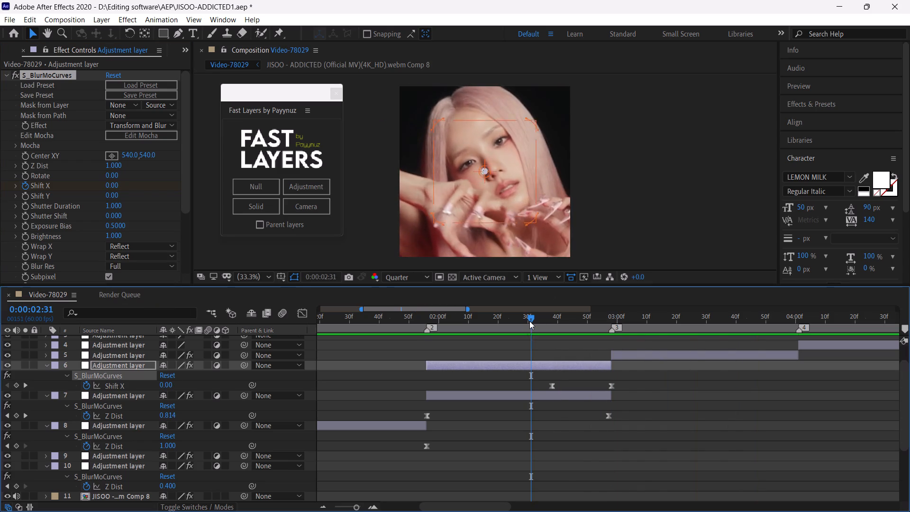
key(space)
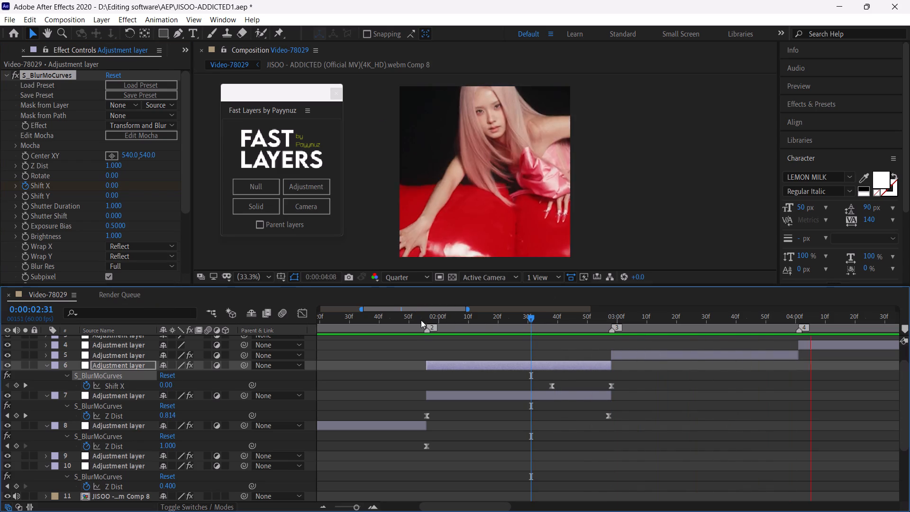
click(421, 320)
key(space)
click(418, 320)
key(space)
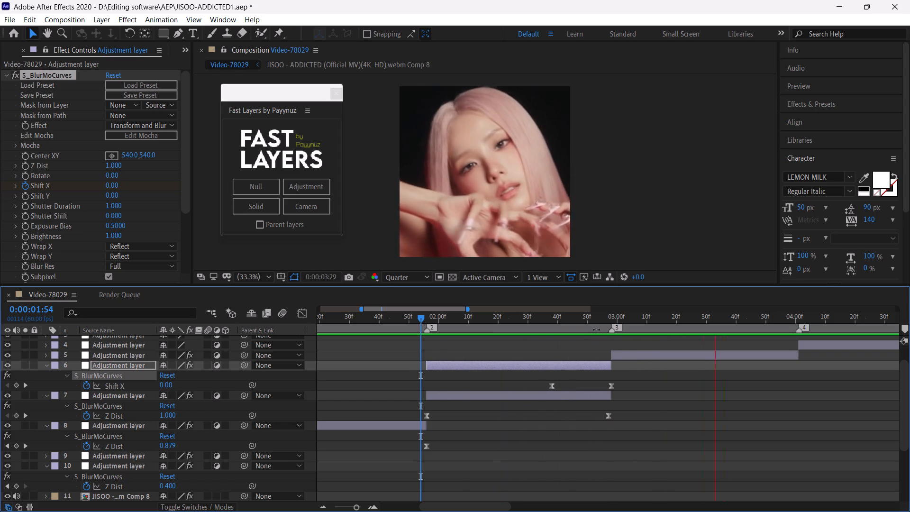
Add a new adjustment layer over the fourth clip from 0:00:02:58 and place it directly below the slide-in adjustment layer.
drag(566, 319, 611, 357)
click(626, 355)
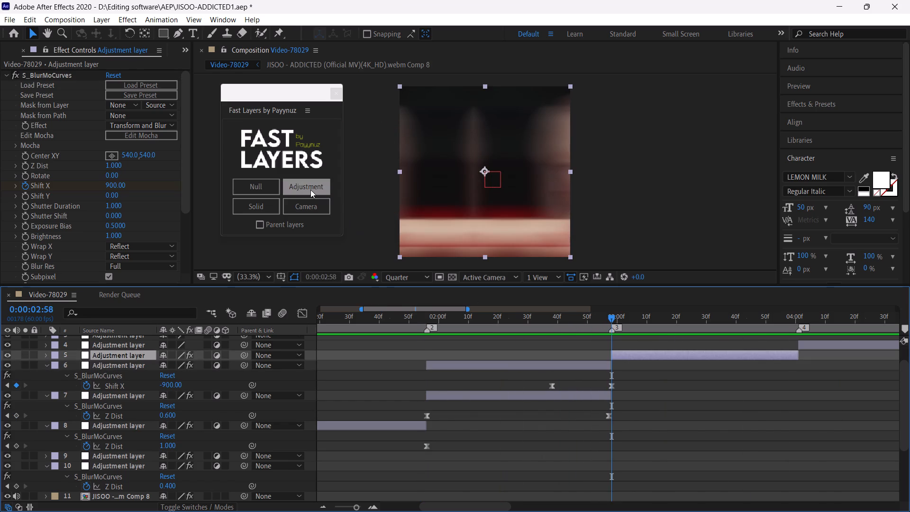
click(310, 189)
drag(129, 356, 128, 367)
Apply the recent preset Ryan's Aggressive Zoom Out v3 to the new adjustment layer at 0:00:02:58 and show its keyframes.
click(162, 20)
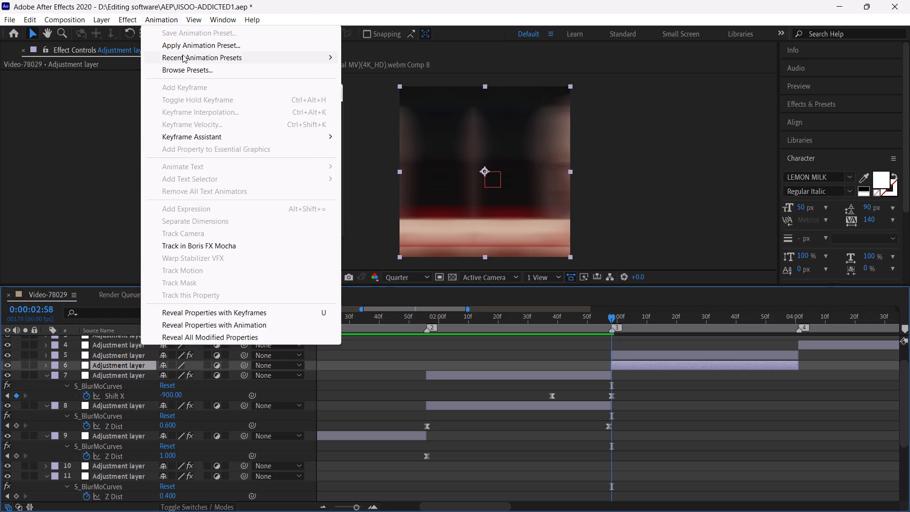
click(184, 58)
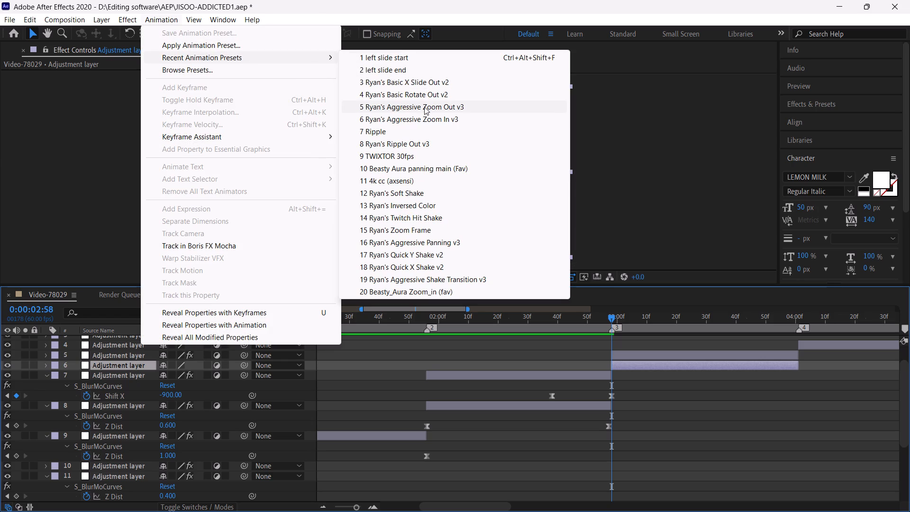
click(424, 107)
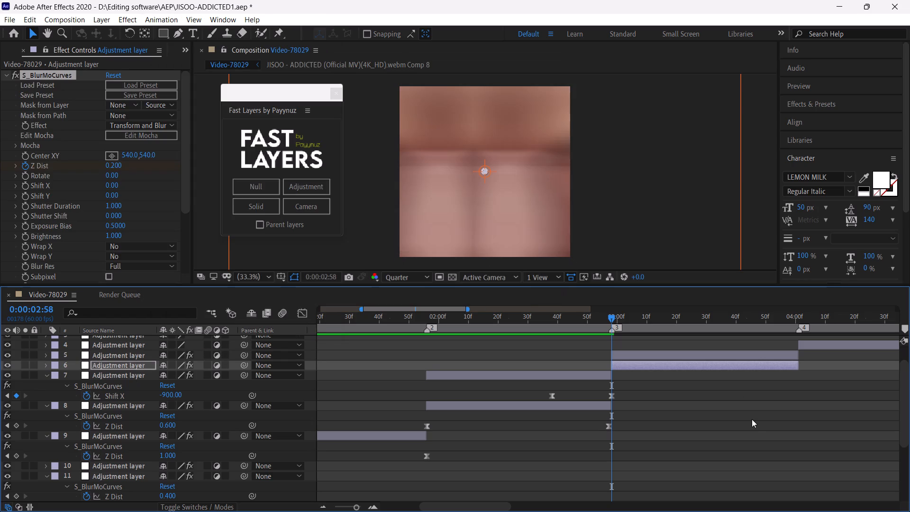
key(u)
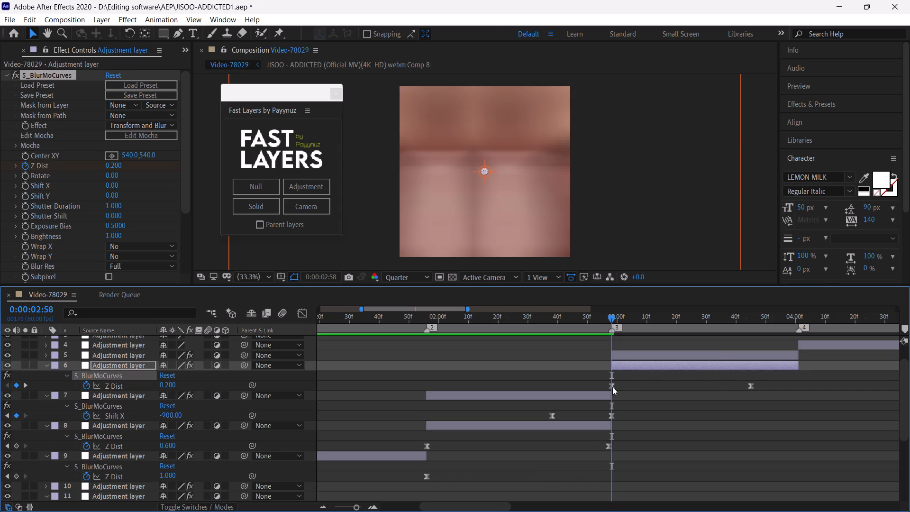
Set the first Z Dist keyframe on the fourth clip's zoom-out adjustment layer to 0.4 and move the last one to the clip's end.
click(612, 387)
click(115, 168)
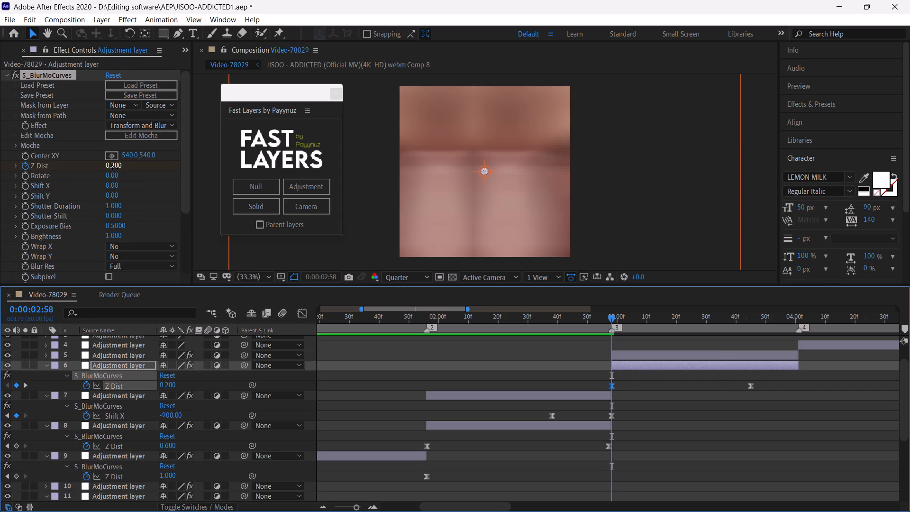
text(0.4)
key(Return)
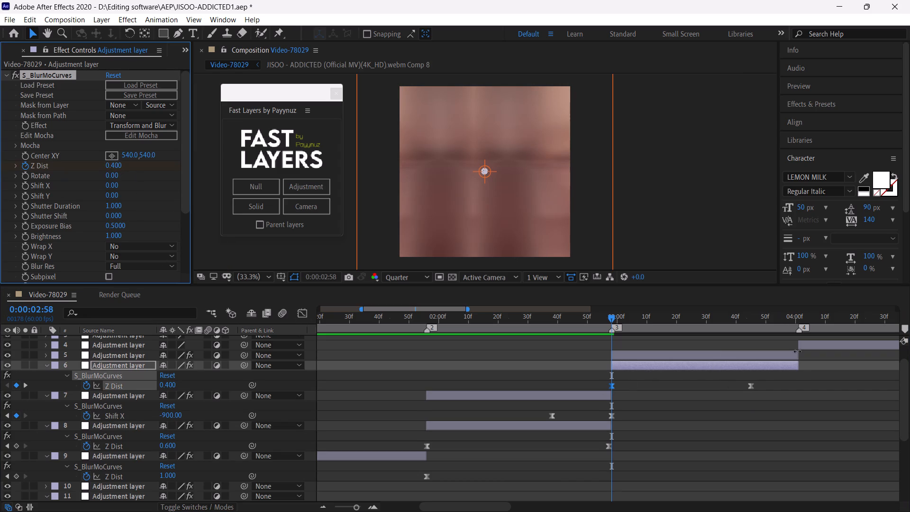
drag(776, 381, 591, 400)
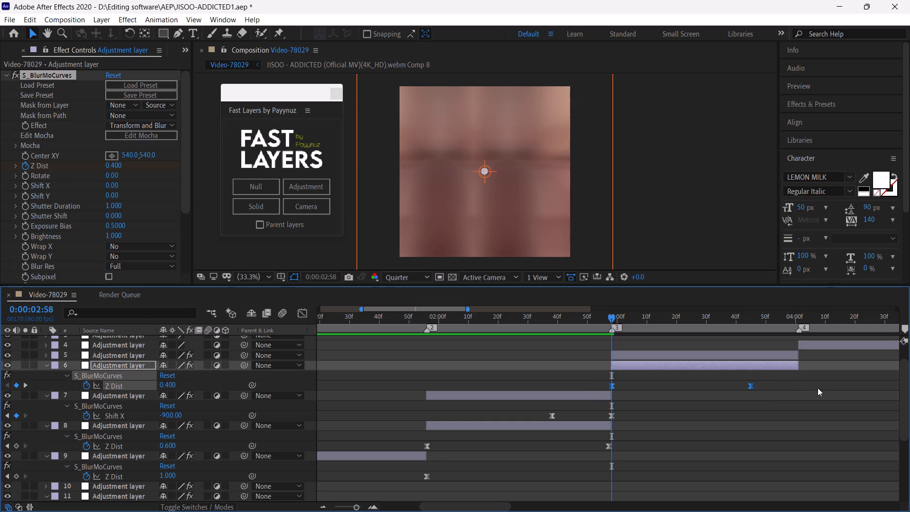
alt+drag(750, 385, 799, 393)
Preview the zoom on the fourth clip from 0:00:02:58 and 0:00:02:52, and the preceding transitions from 0:00:01:53.
key(space)
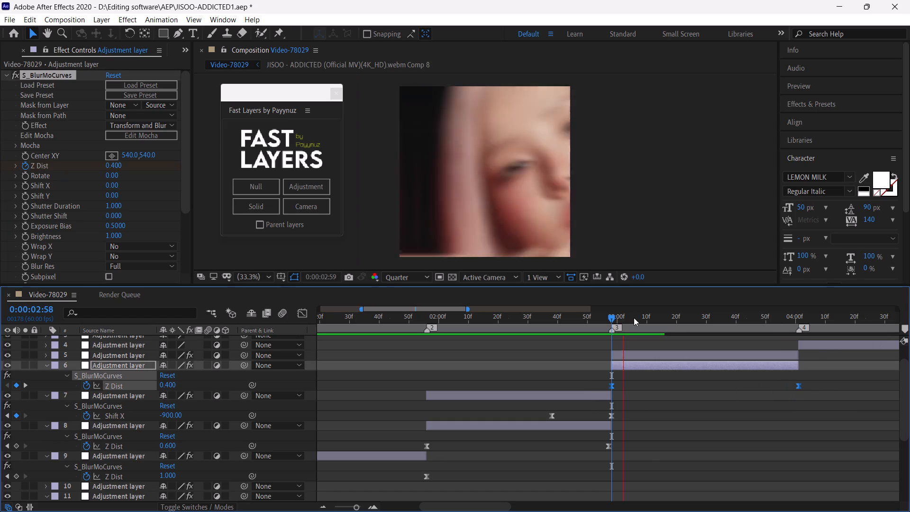
click(592, 317)
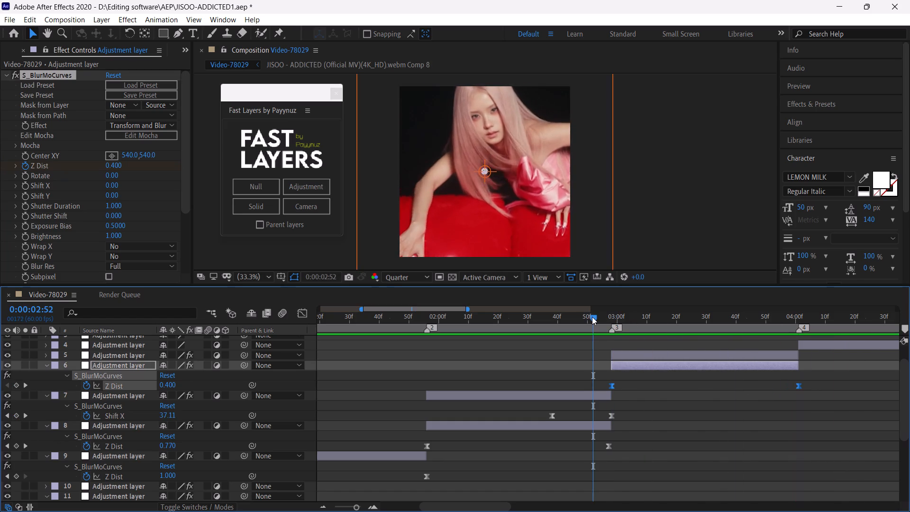
key(space)
click(592, 317)
key(space)
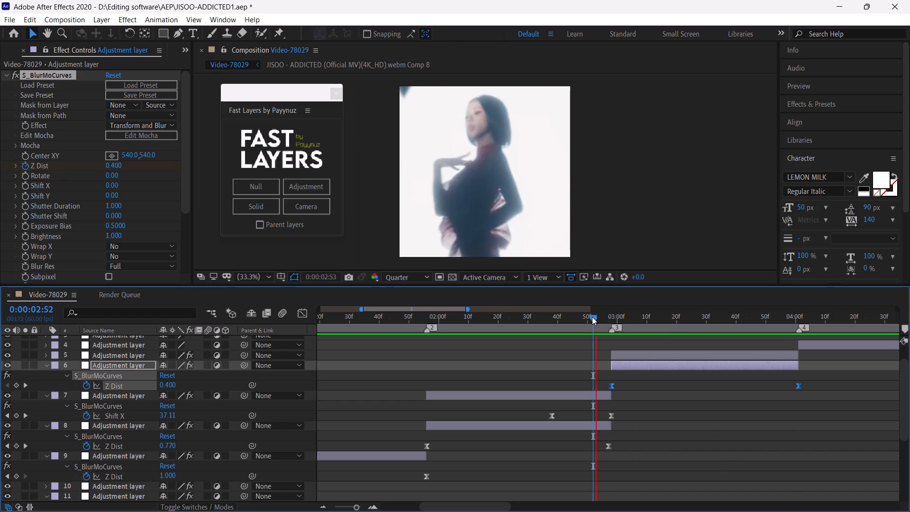
click(417, 320)
key(space)
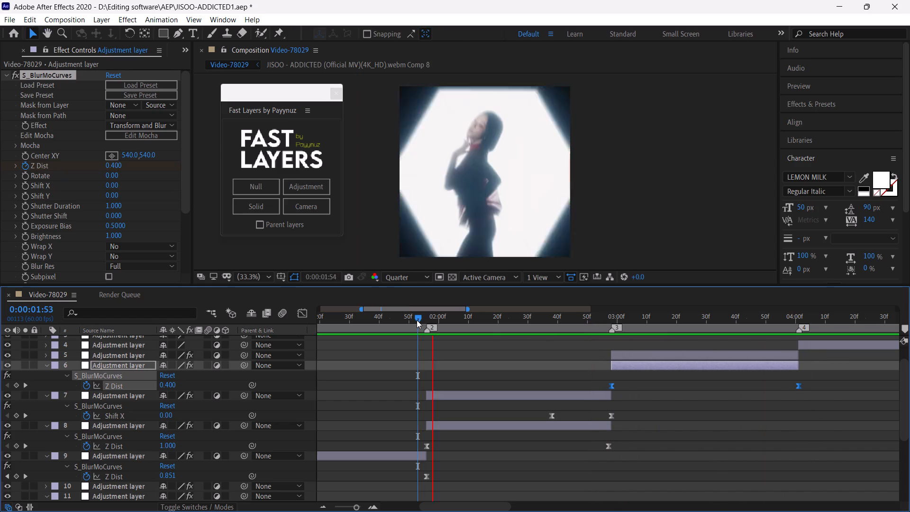
click(417, 320)
key(space)
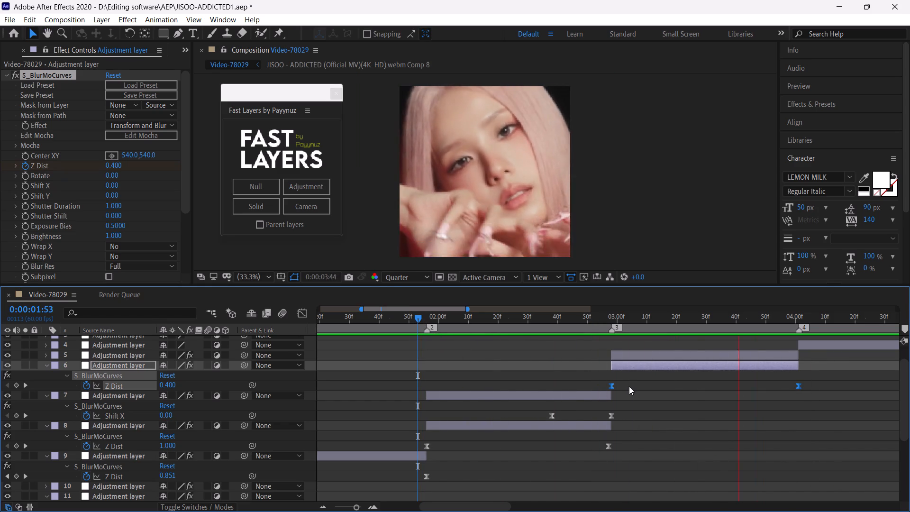
Add a new adjustment layer spanning the fourth clip, directly above its slide-in adjustment layer.
drag(782, 320, 794, 332)
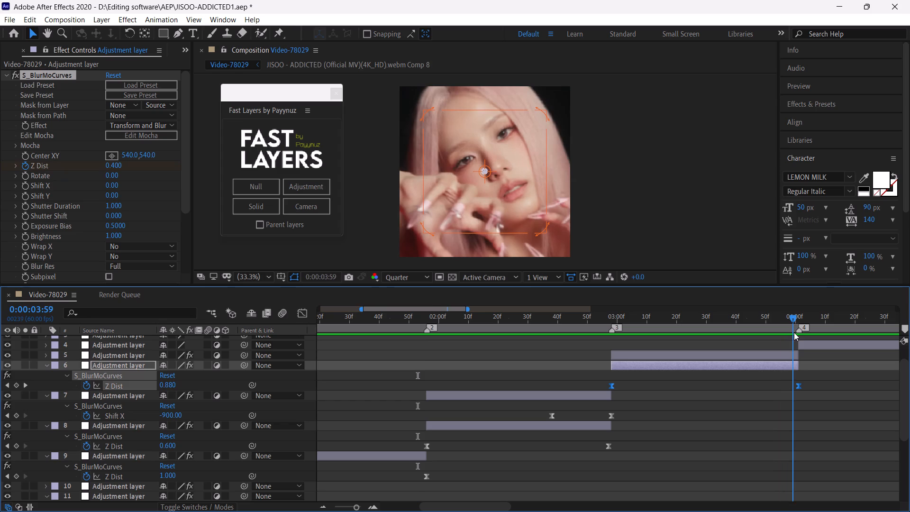
drag(794, 332, 785, 336)
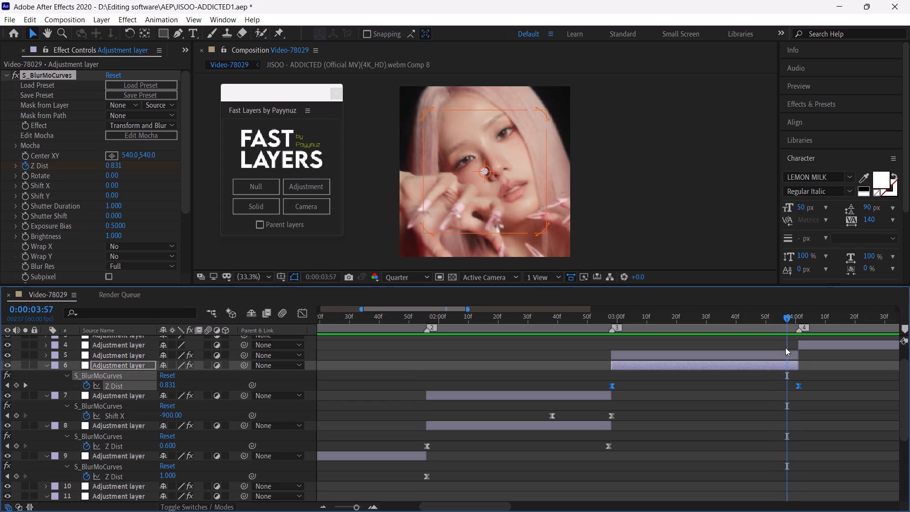
click(787, 354)
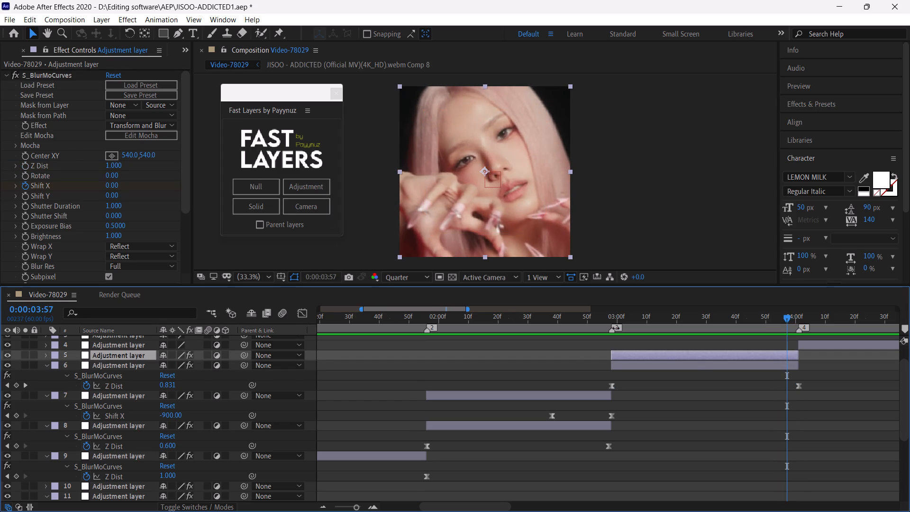
drag(653, 320, 750, 334)
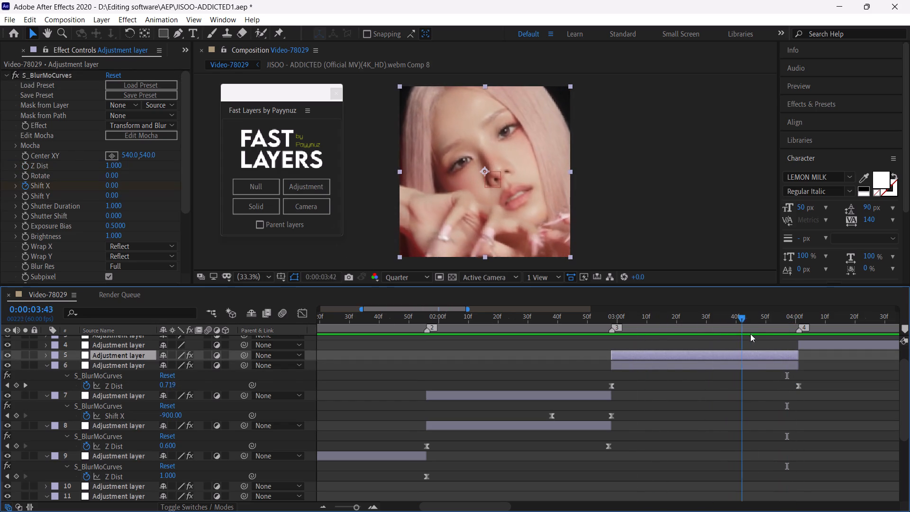
drag(750, 334, 795, 342)
click(316, 186)
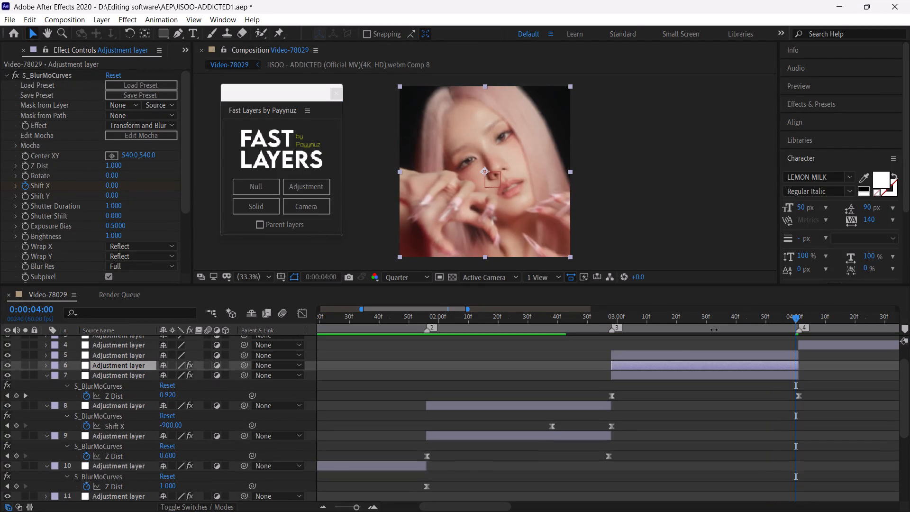
Apply the preset y slide end to the new adjustment layer at 0:00:03:41 and show its keyframes.
click(740, 318)
click(755, 351)
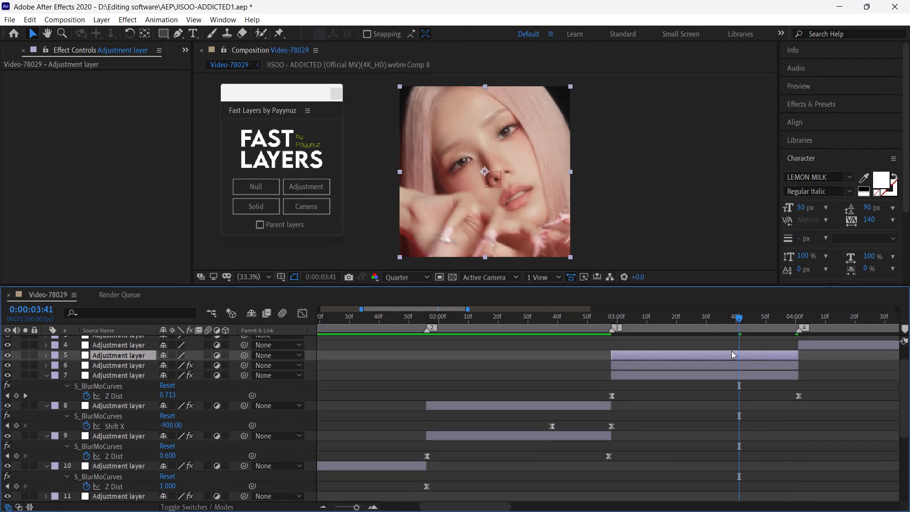
click(164, 22)
click(175, 43)
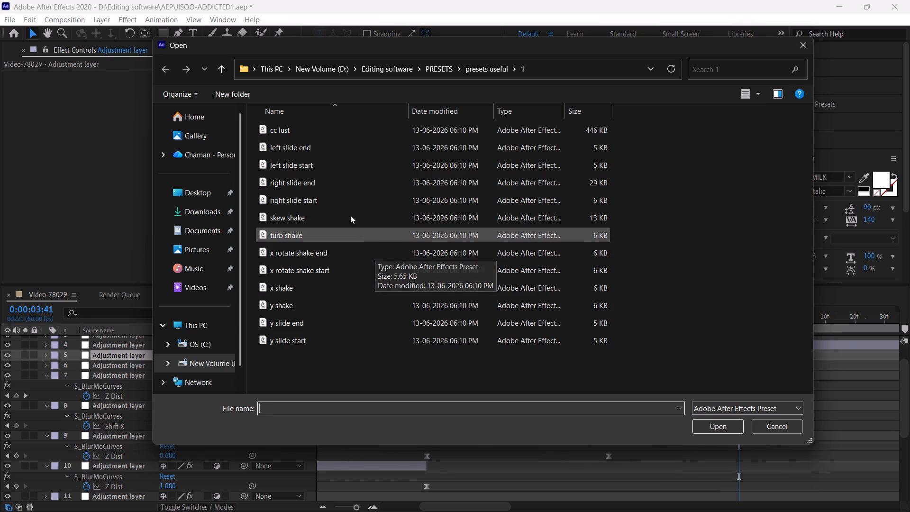
click(374, 379)
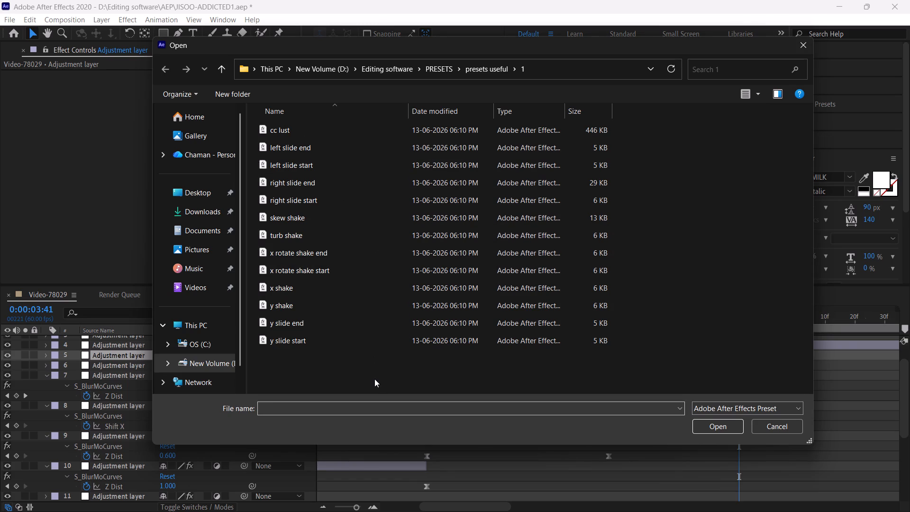
click(343, 254)
scroll(347, 287, down, 1)
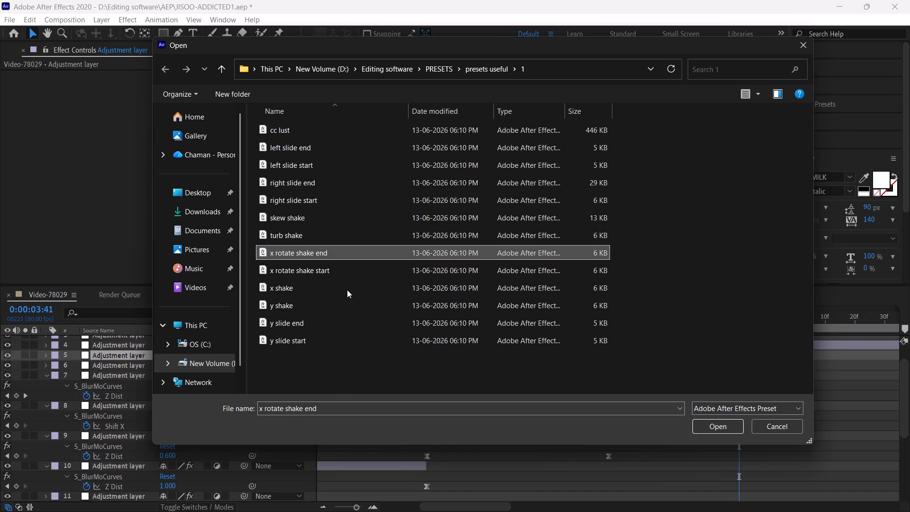
click(342, 325)
click(715, 428)
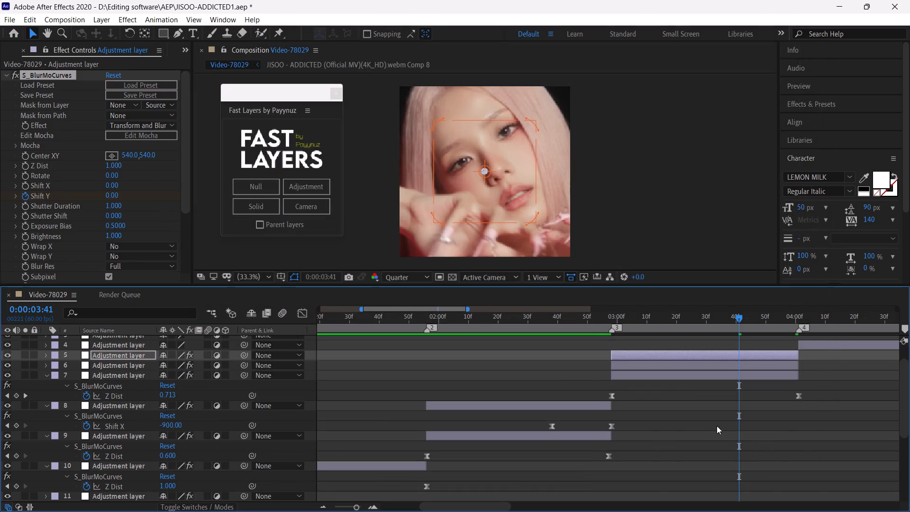
key(u)
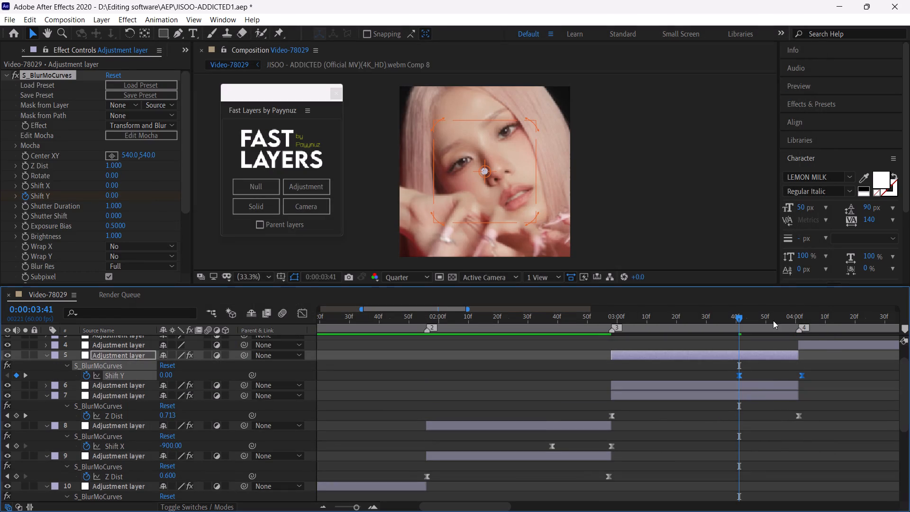
Shift both Shift Y keyframes so the last one lines up with the cut at 0:00:04:01.
drag(755, 318, 800, 357)
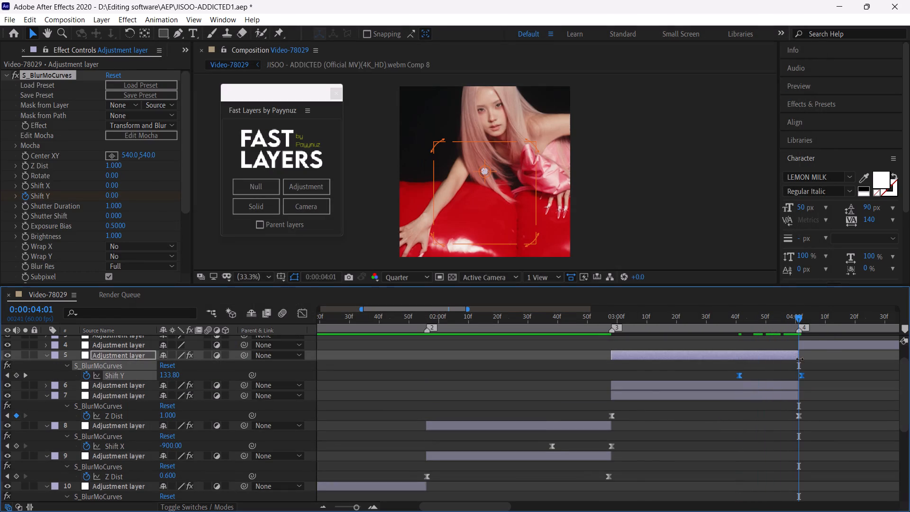
click(802, 375)
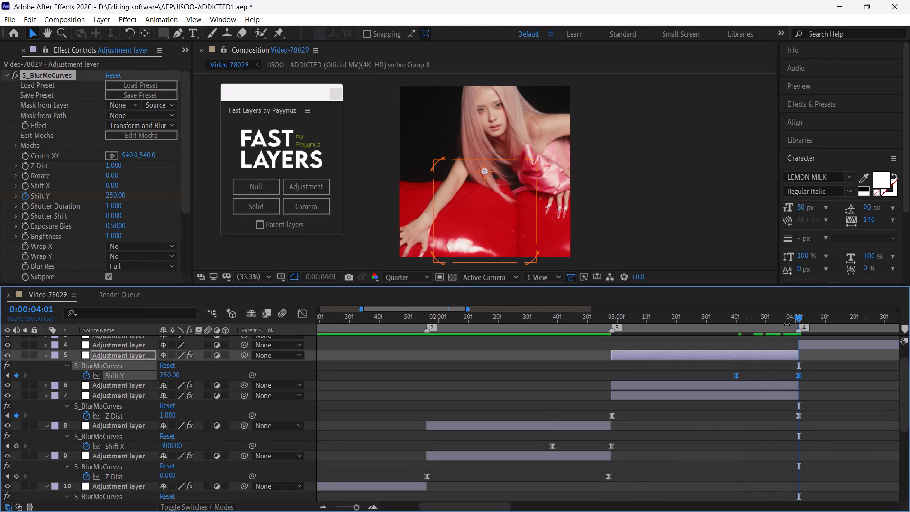
Set Wrap X and Wrap Y to Reflect in S_BlurMoCurves on the fourth clip's vertical slide-out adjustment layer.
click(787, 325)
click(787, 322)
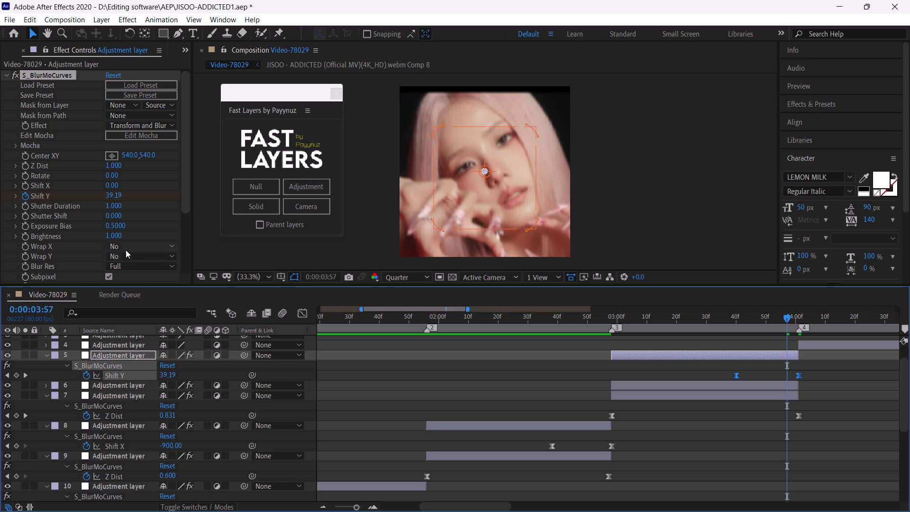
click(126, 249)
click(138, 281)
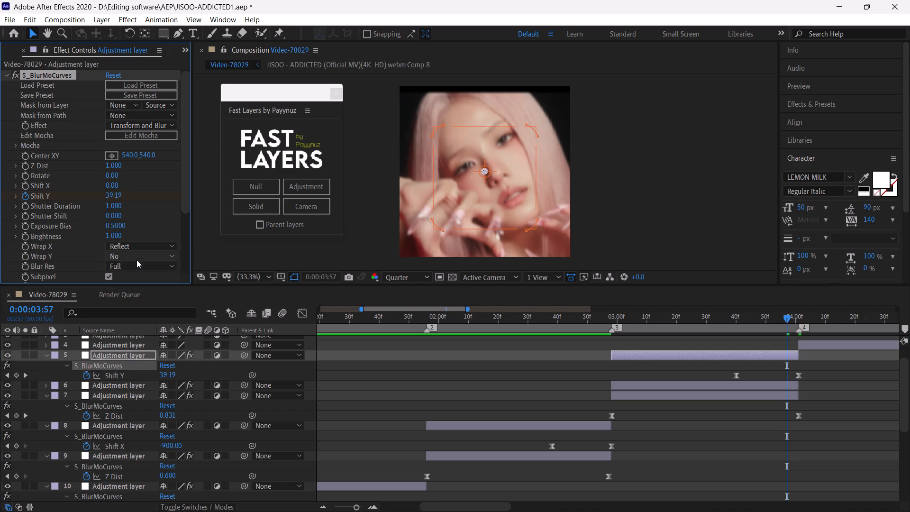
click(138, 256)
click(144, 291)
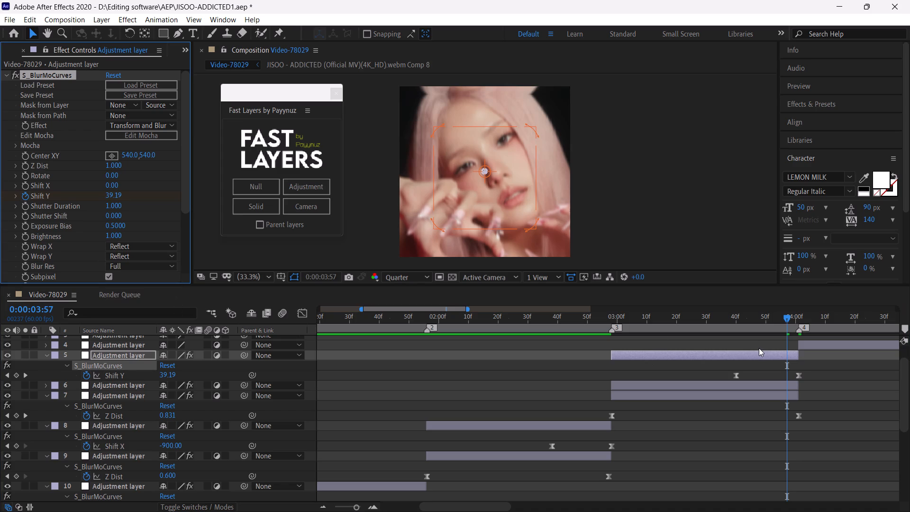
Apply the preset y slide start to the fifth clip's adjustment layer at 0:00:04:01.
drag(788, 315, 801, 326)
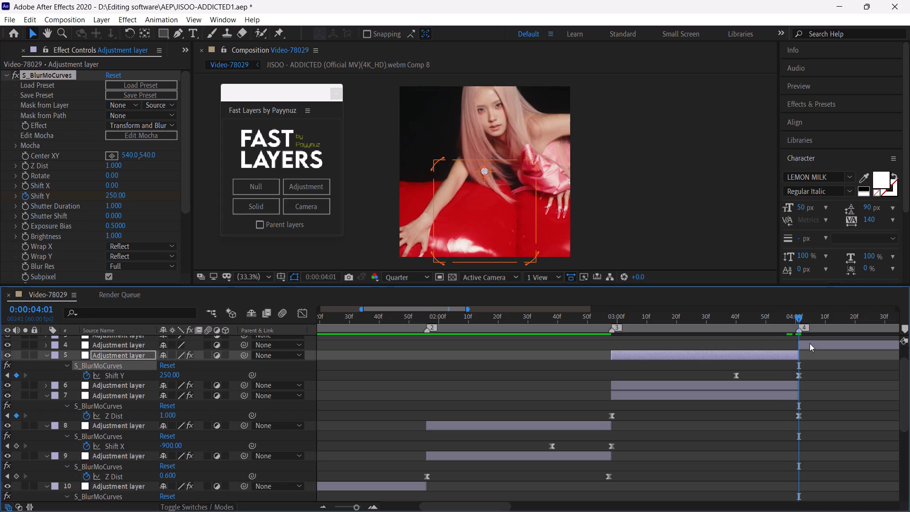
click(810, 343)
click(159, 20)
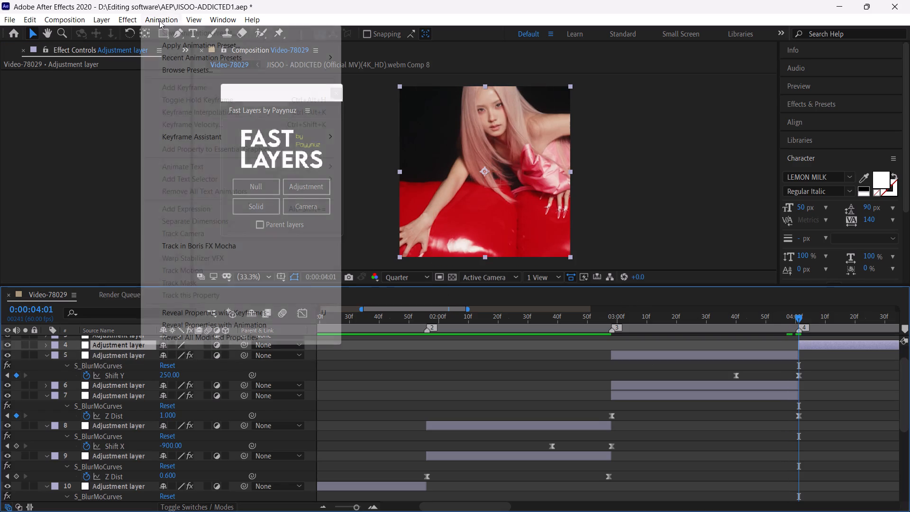
click(168, 44)
click(319, 341)
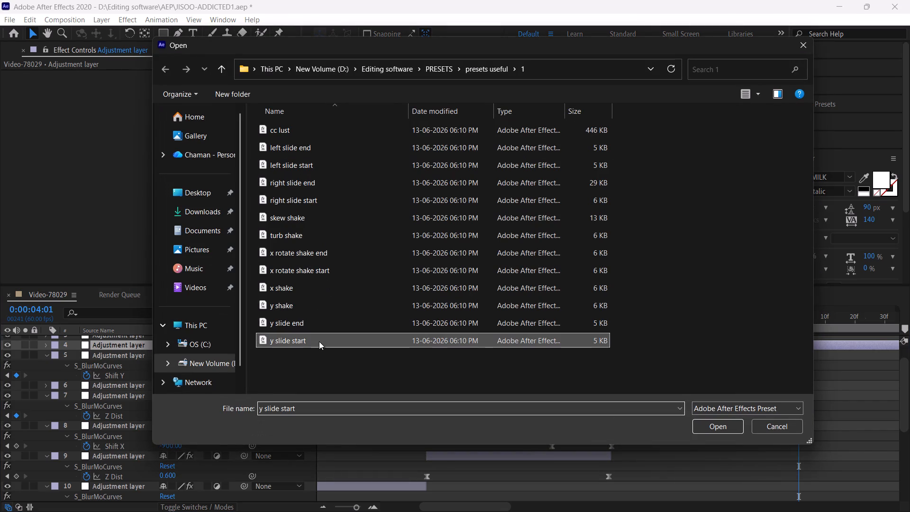
click(712, 423)
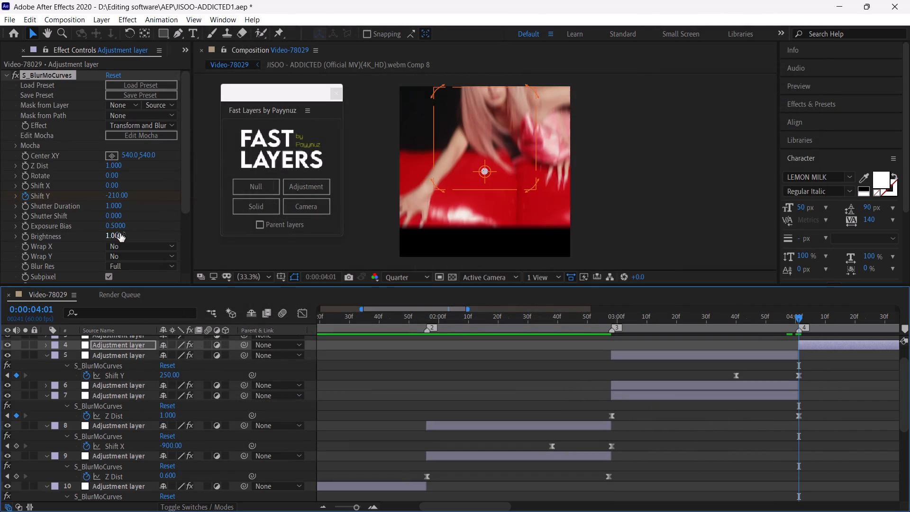
Set Wrap X and Wrap Y to Reflect in S_BlurMoCurves on the fifth clip's slide-in adjustment layer.
click(151, 250)
click(146, 283)
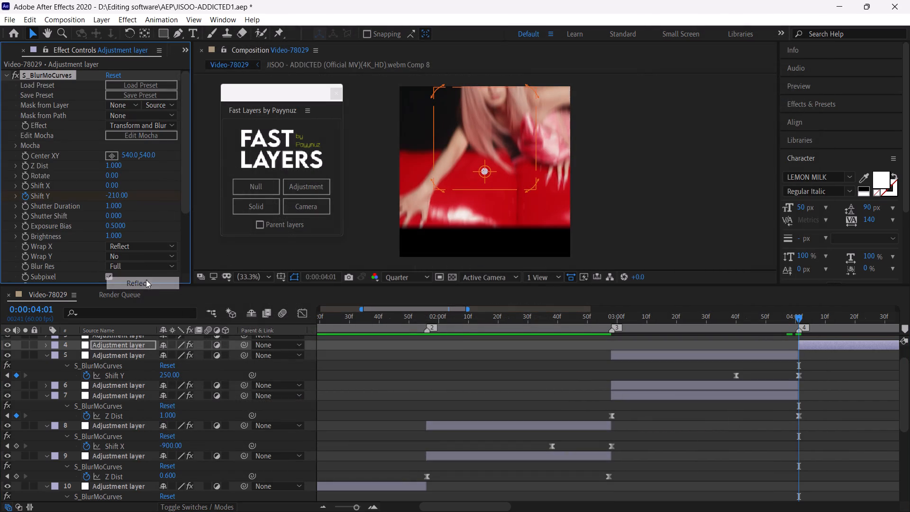
click(140, 253)
click(150, 291)
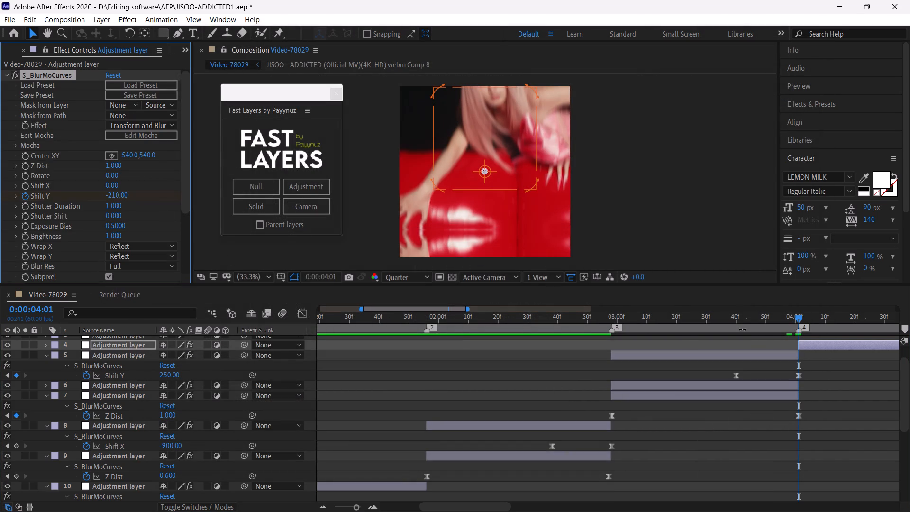
Preview the vertical slide transition between the fourth and fifth clips from 0:00:03:50 and scrub across the cut.
click(767, 316)
key(space)
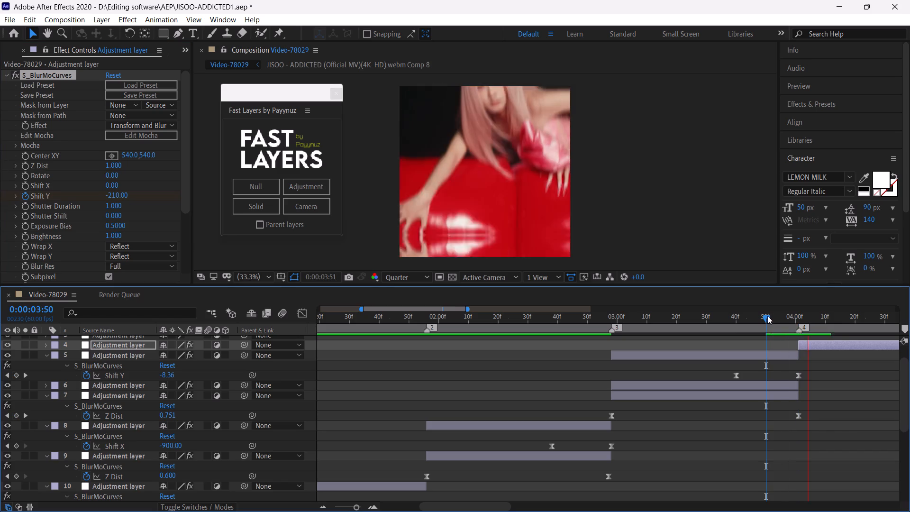
click(767, 316)
key(space)
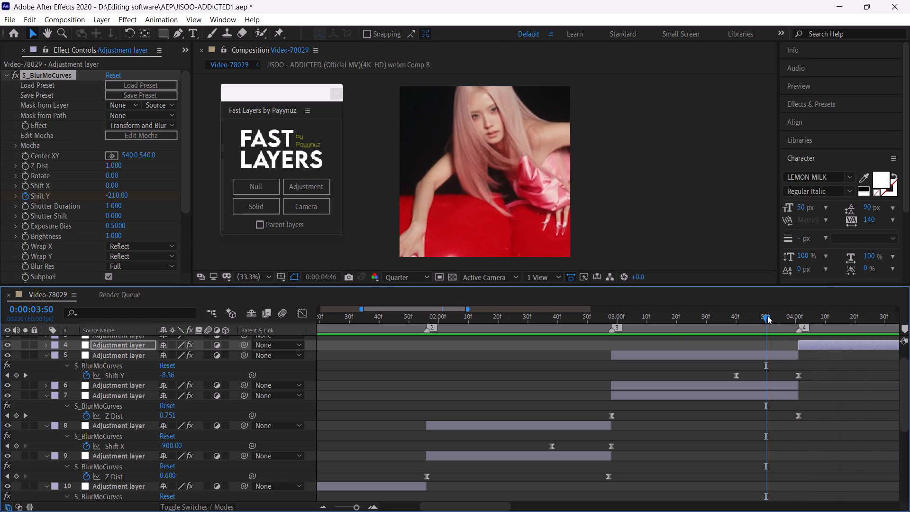
click(767, 316)
key(space)
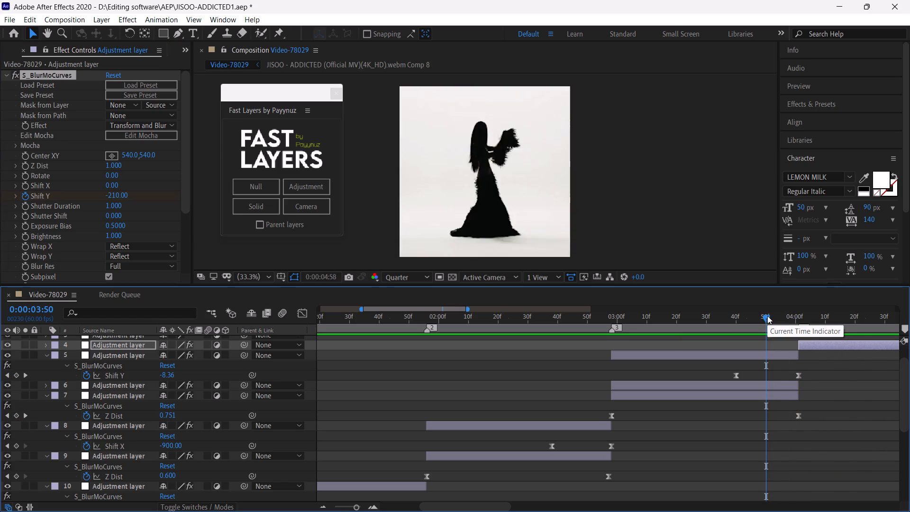
drag(767, 316, 759, 347)
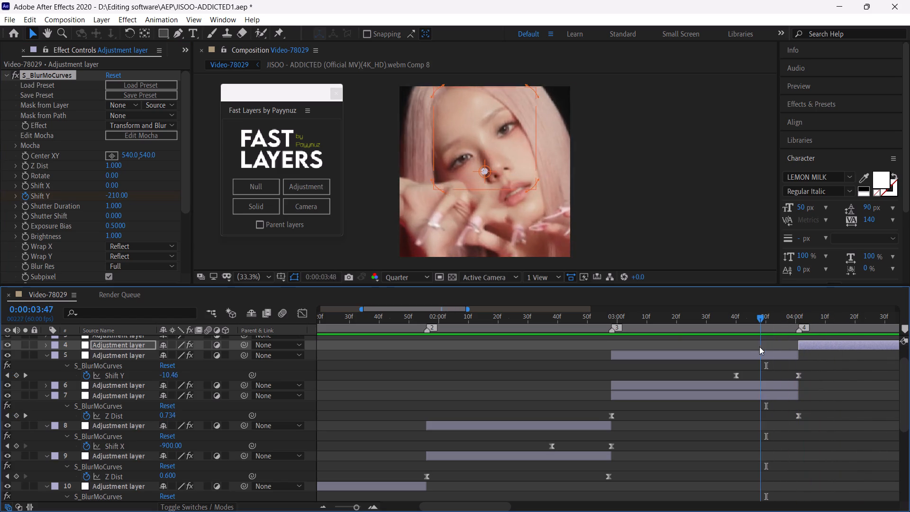
drag(759, 347, 827, 360)
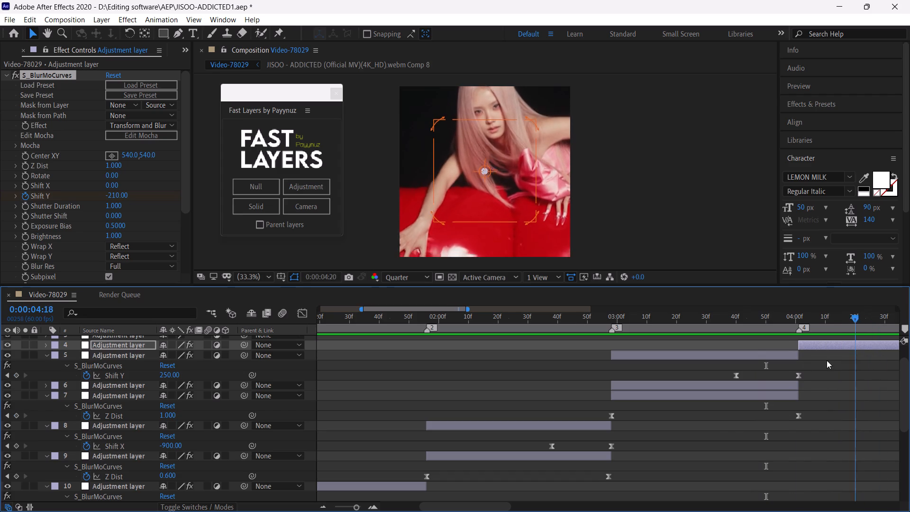
Add an adjustment layer over the fifth clip at 0:00:04:01 and place it below that clip's vertical slide-in adjustment layer.
drag(827, 360, 842, 366)
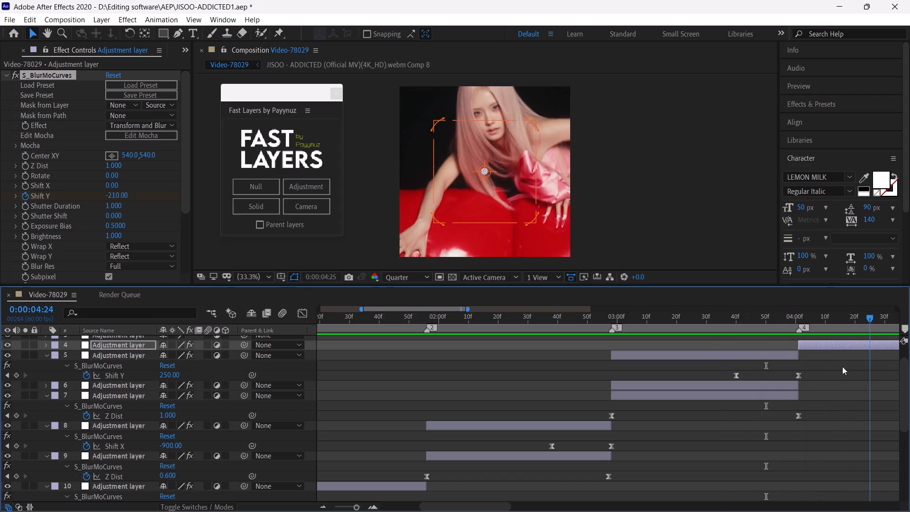
drag(842, 366, 799, 369)
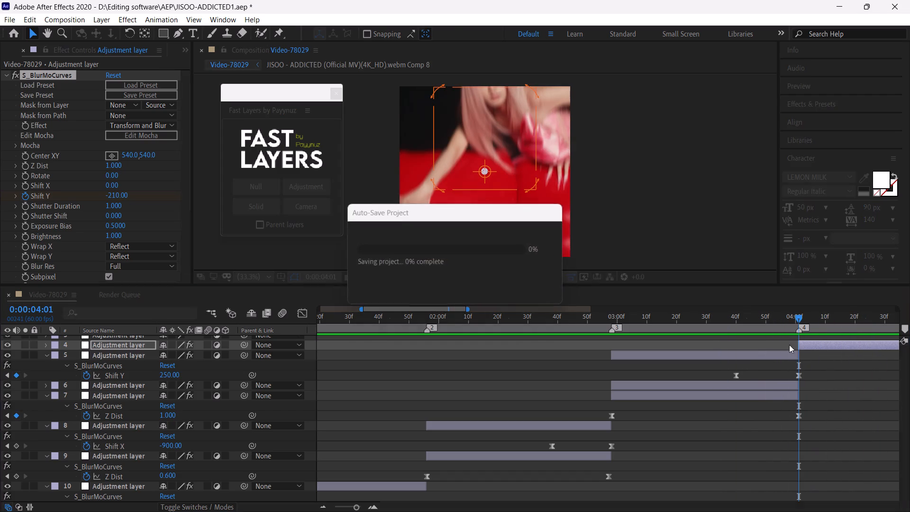
click(318, 186)
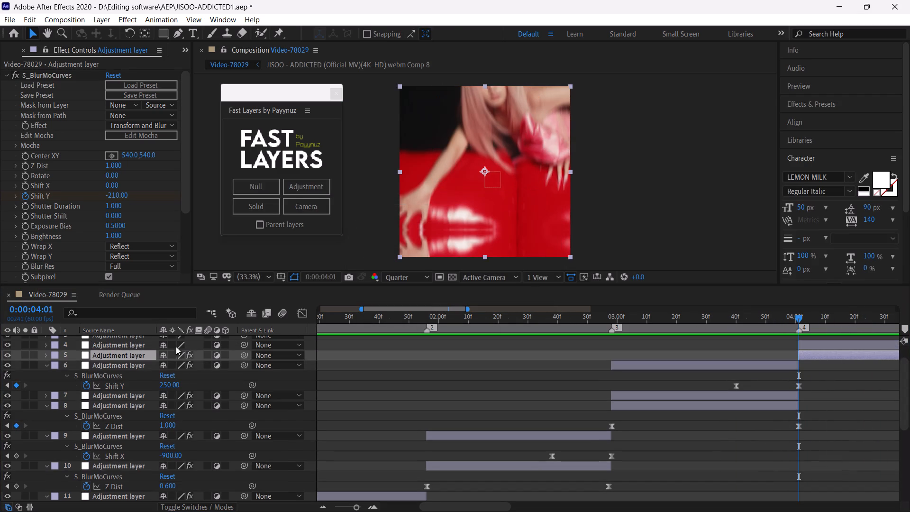
click(134, 347)
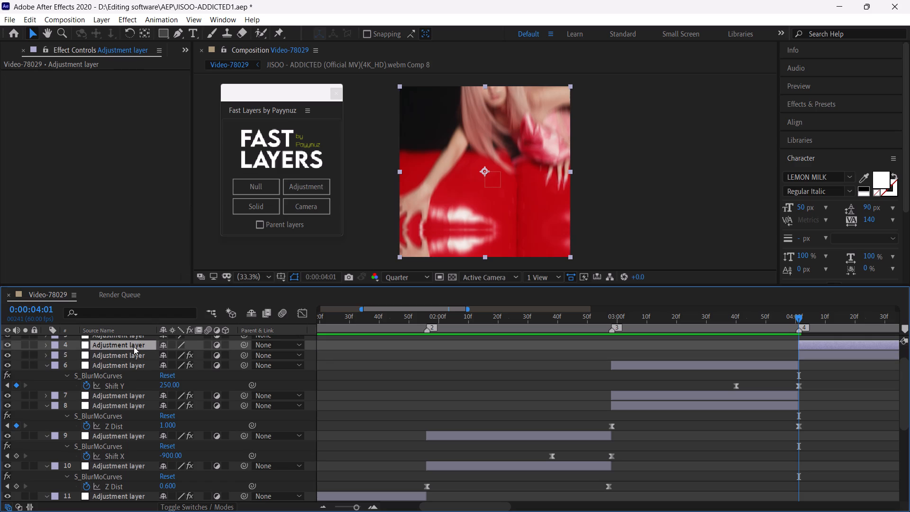
drag(134, 347, 135, 359)
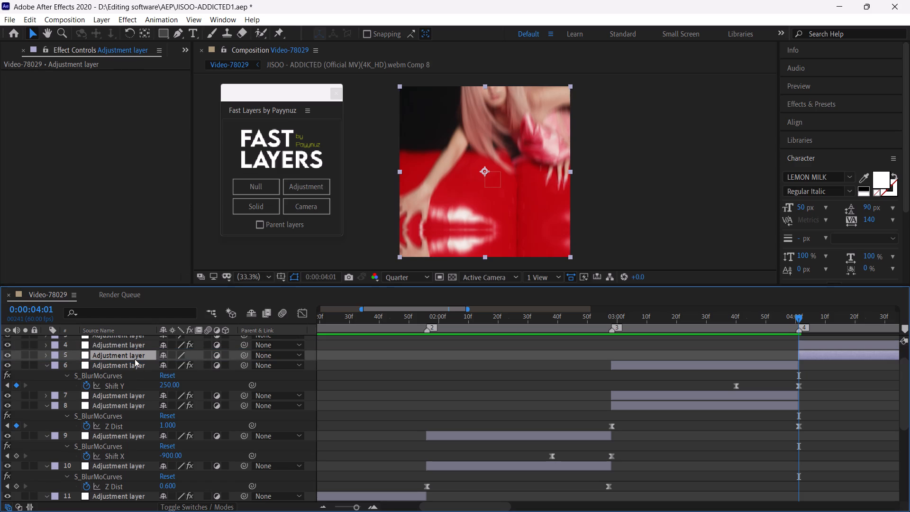
Apply the preset Ryan's Aggressive Zoom Out v3 to the fifth clip's new adjustment layer at 0:00:04:01 and preview it.
click(163, 19)
click(178, 54)
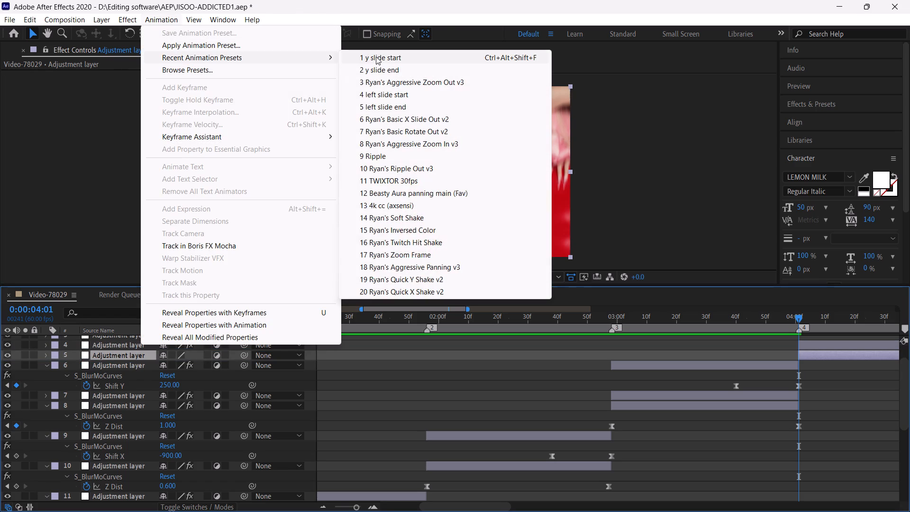
click(417, 80)
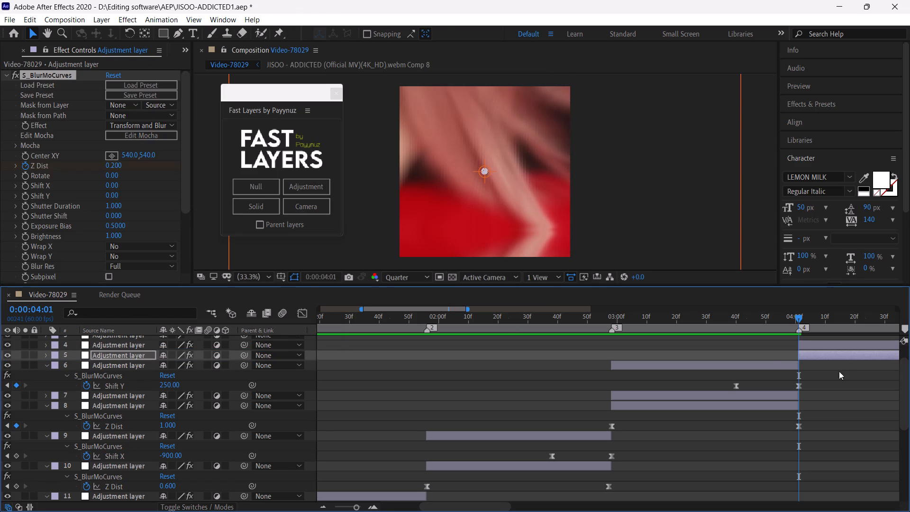
key(space)
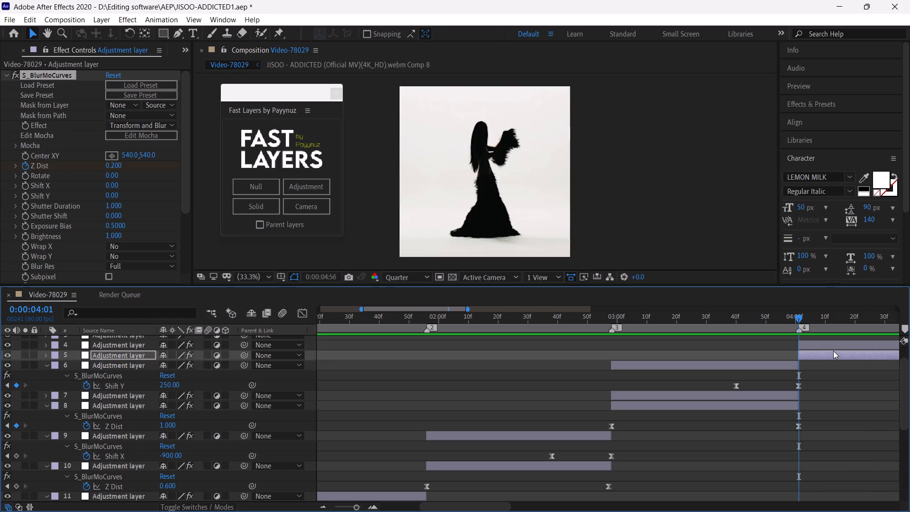
click(799, 313)
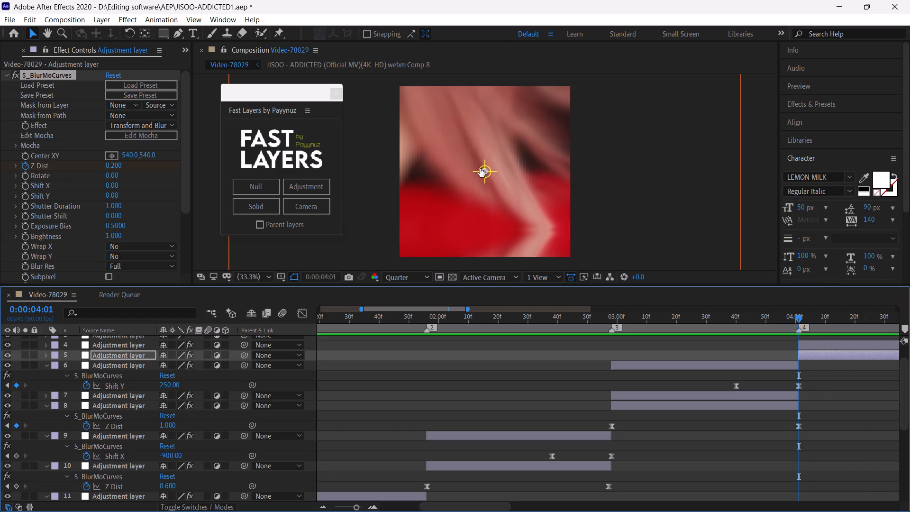
Reveal the zoom-out layer's keyframes and set its first Z Dist keyframe at 0:00:04:01 to 0.4.
key(u)
click(800, 374)
click(172, 371)
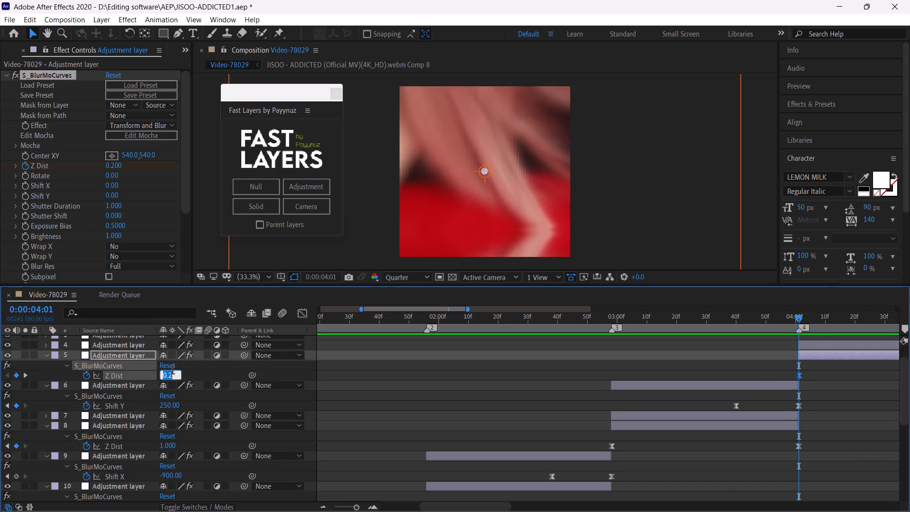
text(0.4)
key(Return)
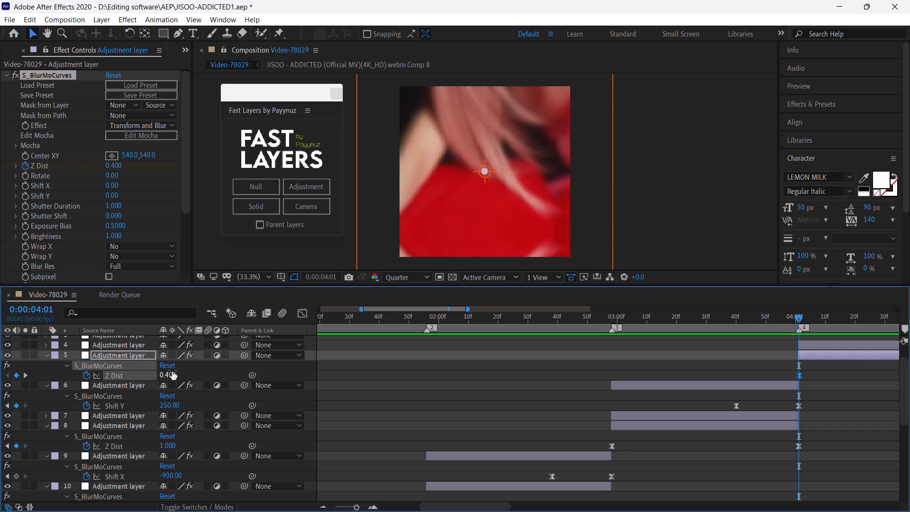
Move the zoom-out layer's S_BlurMoCurves center above the frame, to about 561, -39.
drag(486, 170, 485, 100)
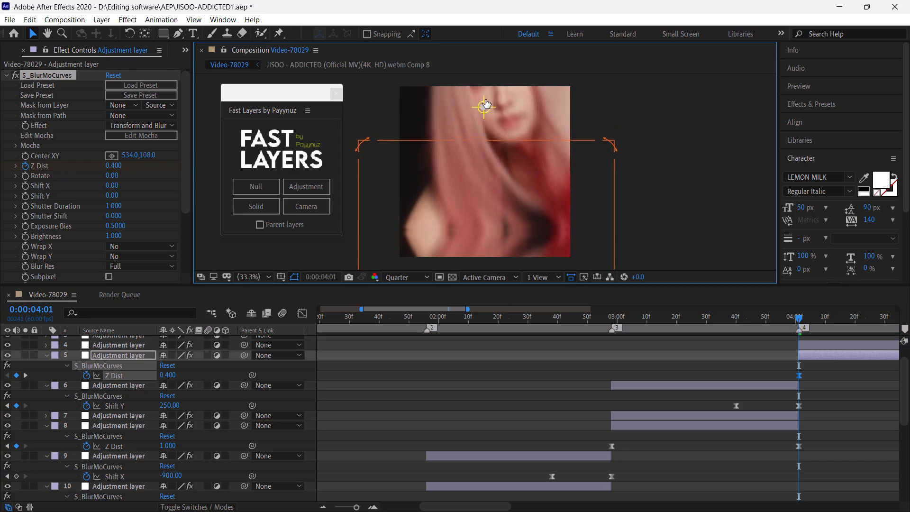
drag(485, 100, 490, 78)
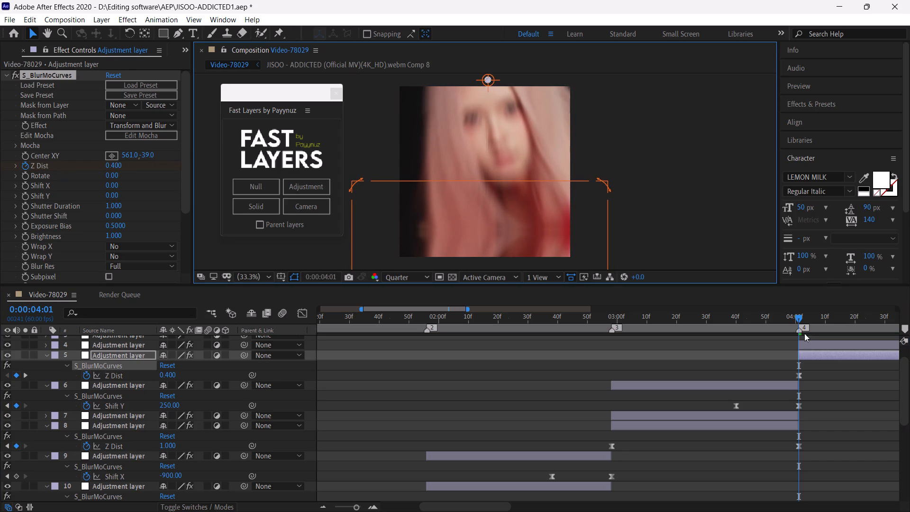
Preview the fifth clip's zoom-out from 0:00:04:01 and replay the transition into it from 0:00:03:46.
key(space)
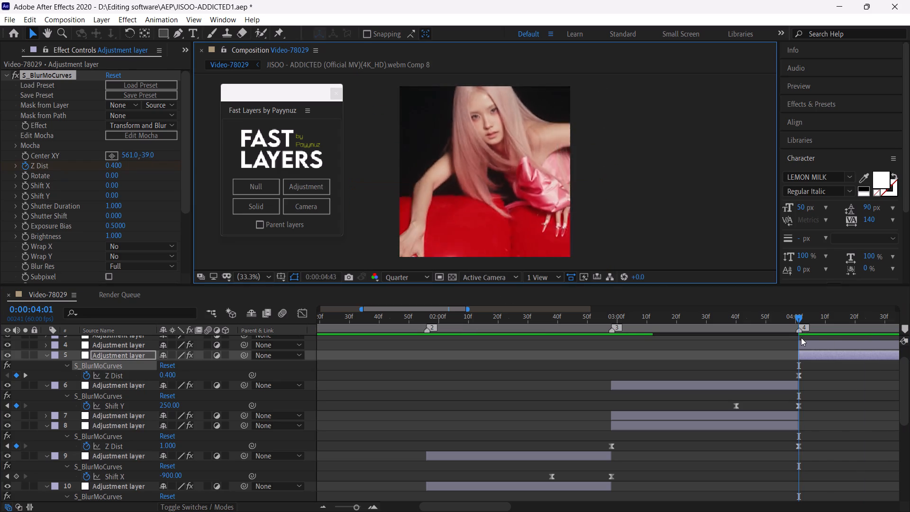
click(750, 324)
click(753, 317)
key(space)
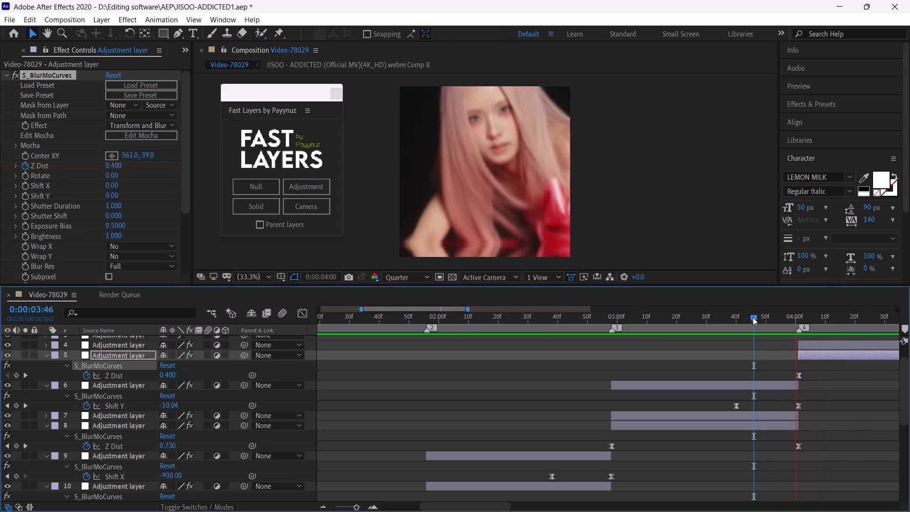
click(753, 317)
key(space)
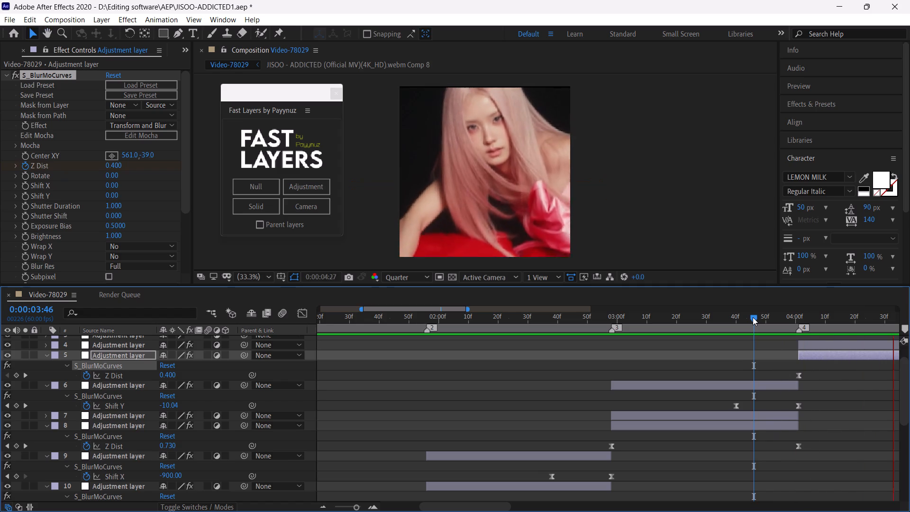
click(753, 317)
key(space)
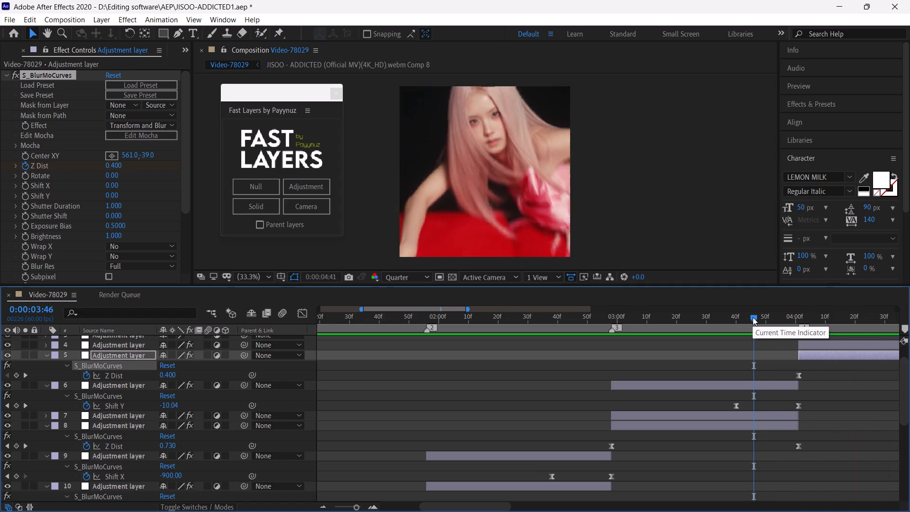
click(753, 317)
key(space)
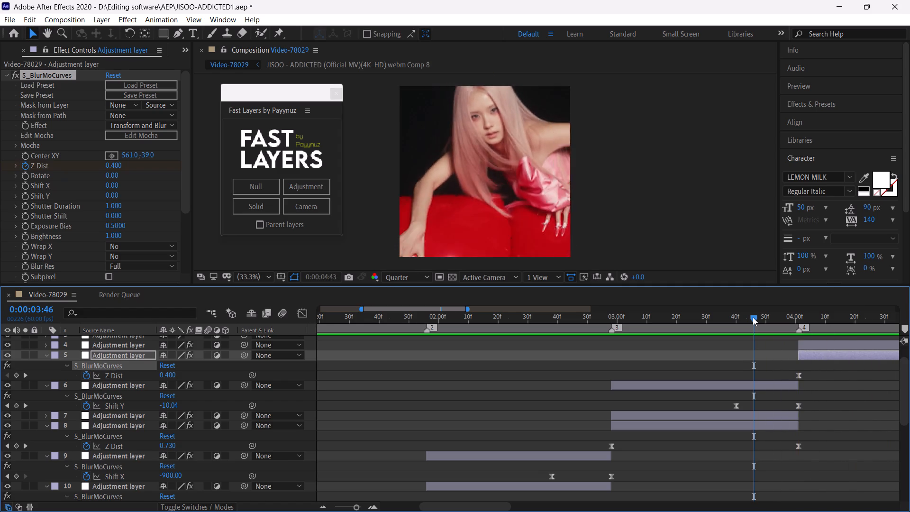
Move the zoom-out layer's last Z Dist keyframe to the end of the fifth clip at 0:00:05:00 and preview from 0:00:03:58.
drag(753, 317, 638, 375)
drag(530, 376, 497, 375)
drag(524, 375, 630, 380)
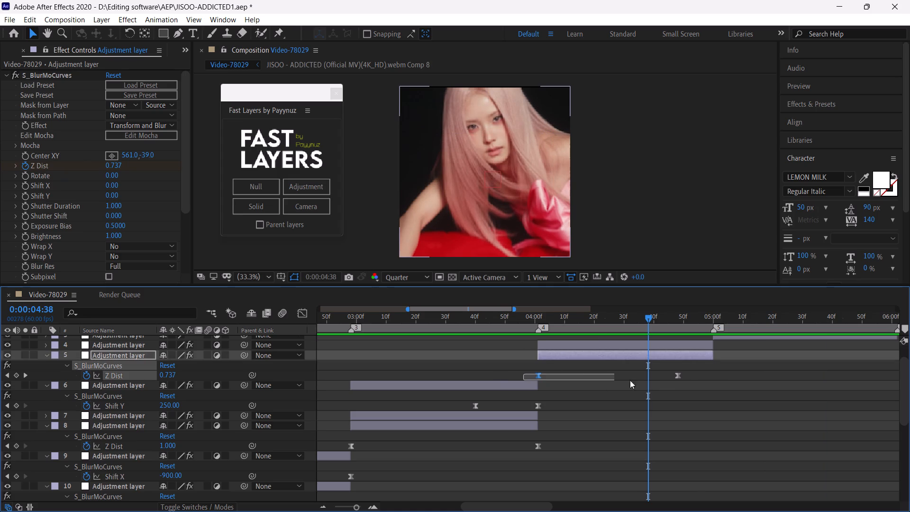
drag(630, 380, 689, 381)
alt+drag(676, 375, 710, 378)
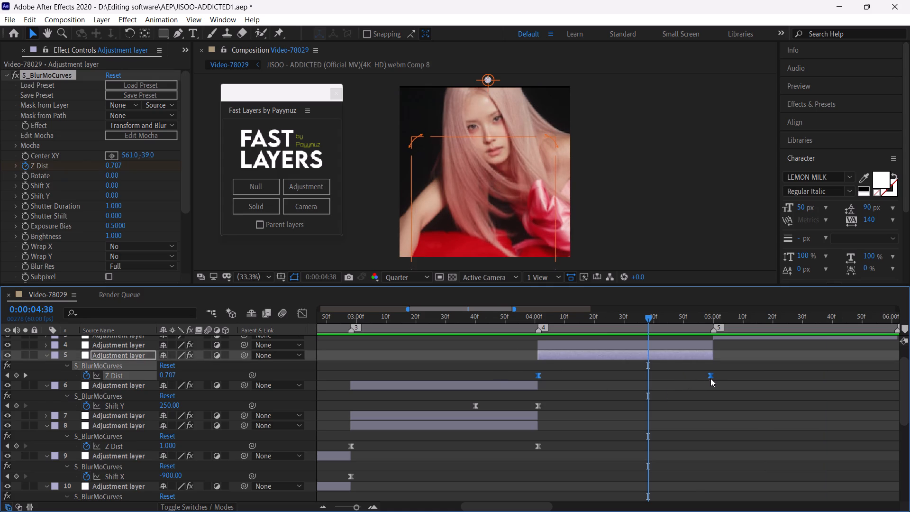
alt+drag(710, 378, 713, 378)
click(529, 322)
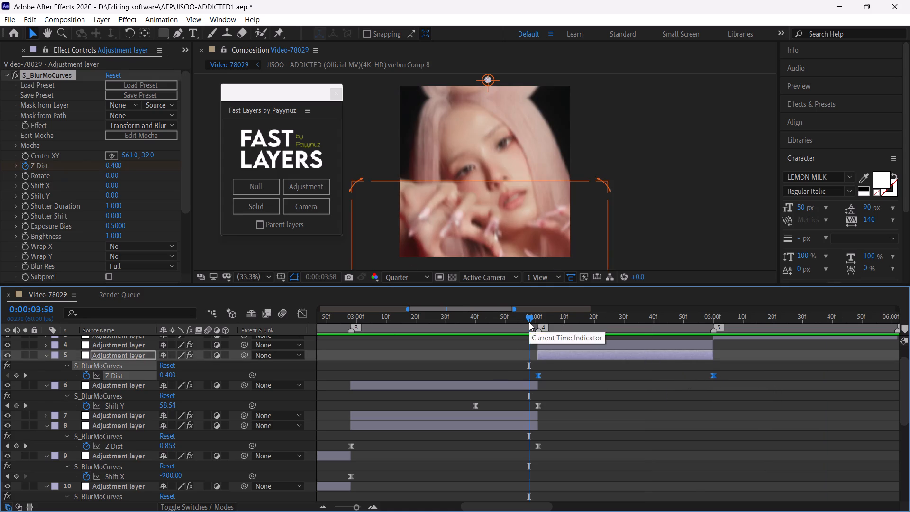
key(space)
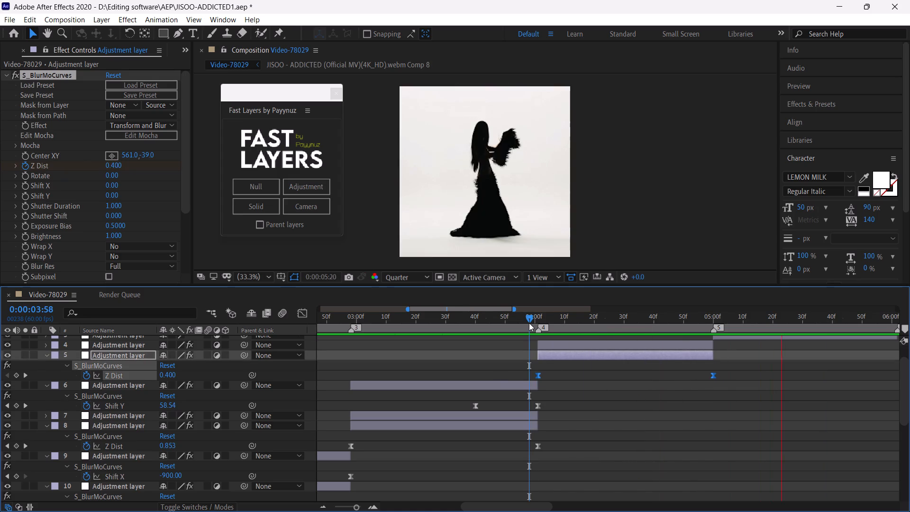
click(529, 323)
key(space)
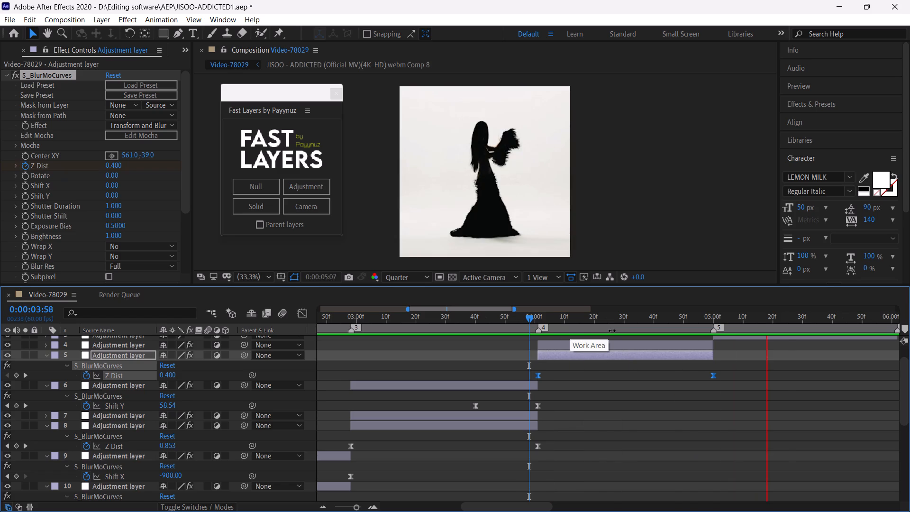
Set Wrap Y and Wrap X to Reflect in S_BlurMoCurves on the fifth clip's zoom-out layer and preview from 0:00:03:52.
click(619, 321)
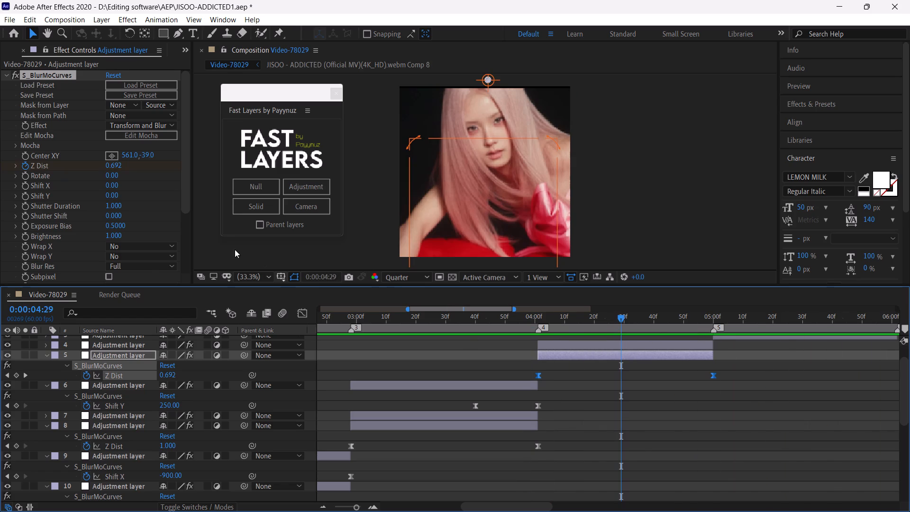
click(145, 257)
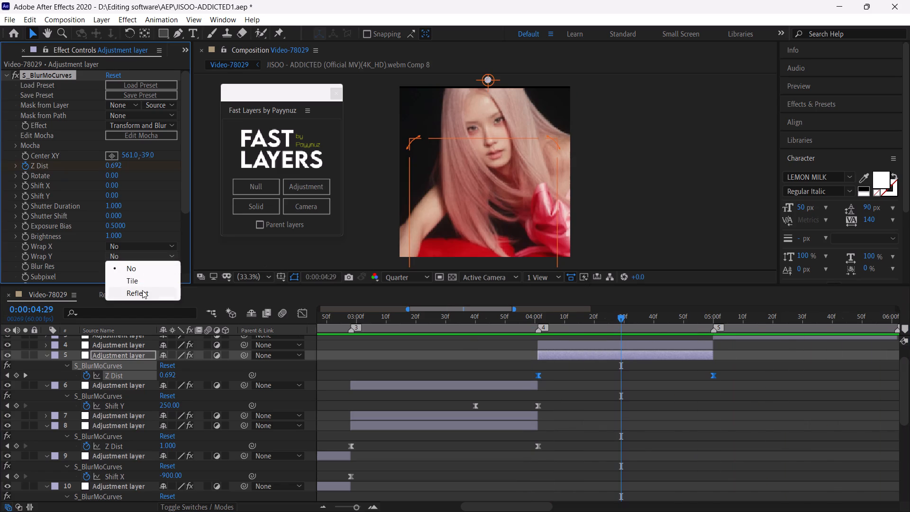
click(142, 290)
click(147, 246)
click(146, 278)
scroll(420, 165, down, 1)
scroll(420, 165, up, 1)
scroll(424, 166, down, 1)
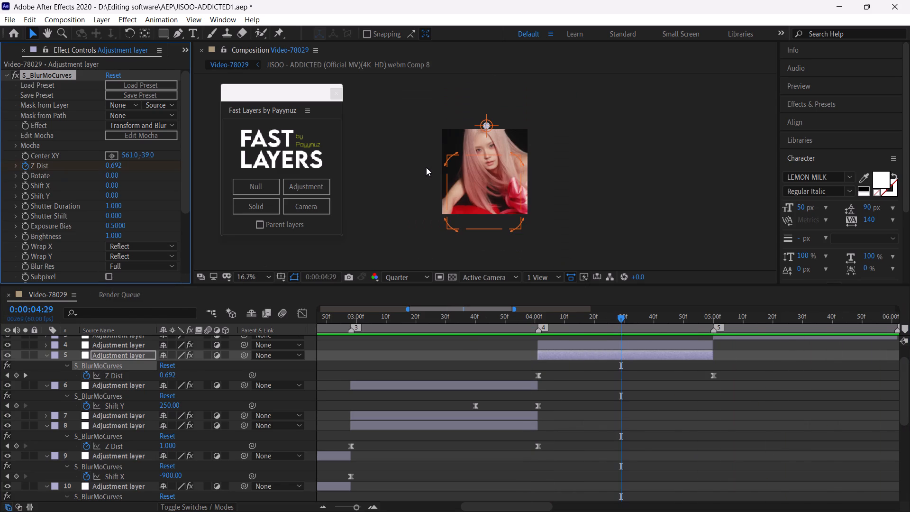
click(512, 320)
key(space)
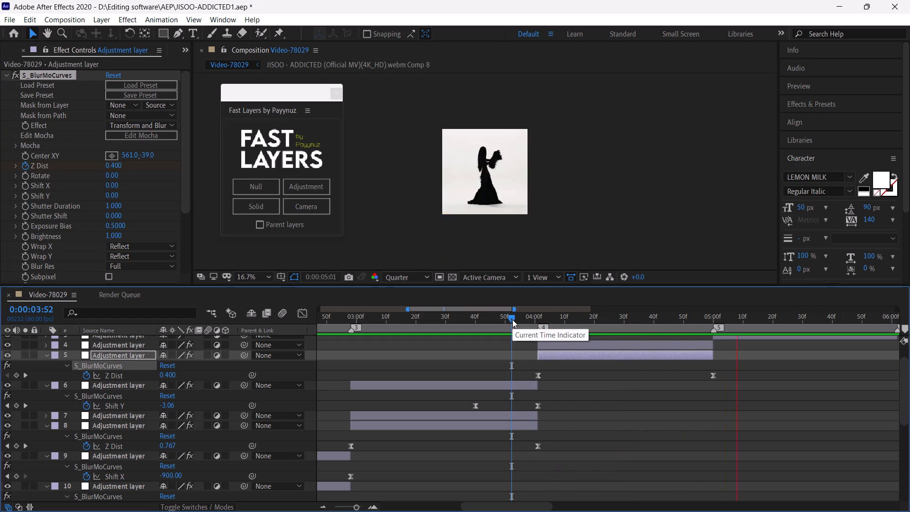
click(512, 320)
scroll(586, 135, down, 3)
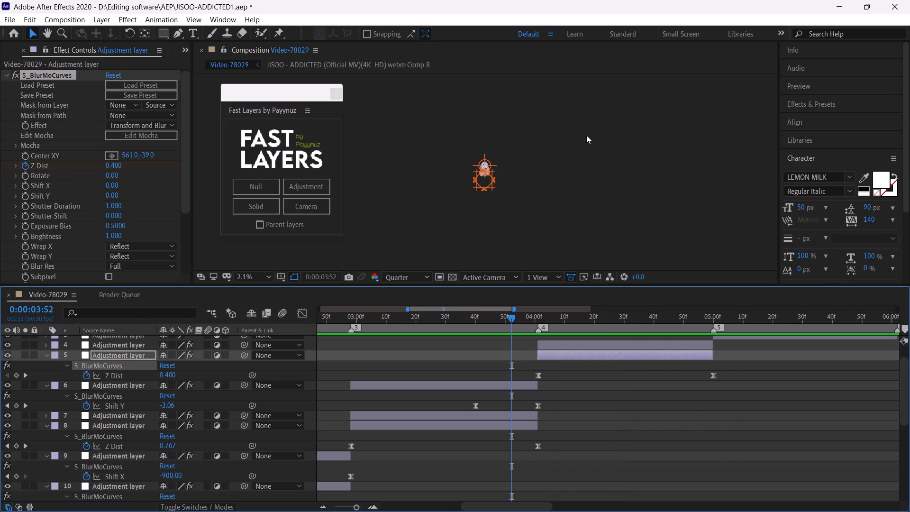
Save the project.
key(ctrl+s)
Fit the composition view, apply Ryan's Aggressive Zoom In v3 to the sixth clip's adjustment layer at 0:00:05:00, and preview it.
scroll(633, 411, up, 1)
scroll(633, 411, down, 3)
scroll(633, 411, up, 3)
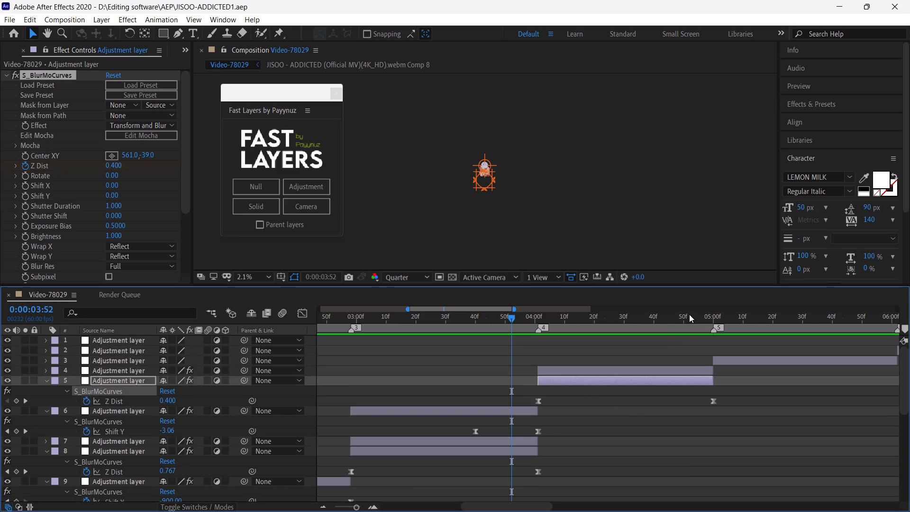
drag(699, 319, 909, 349)
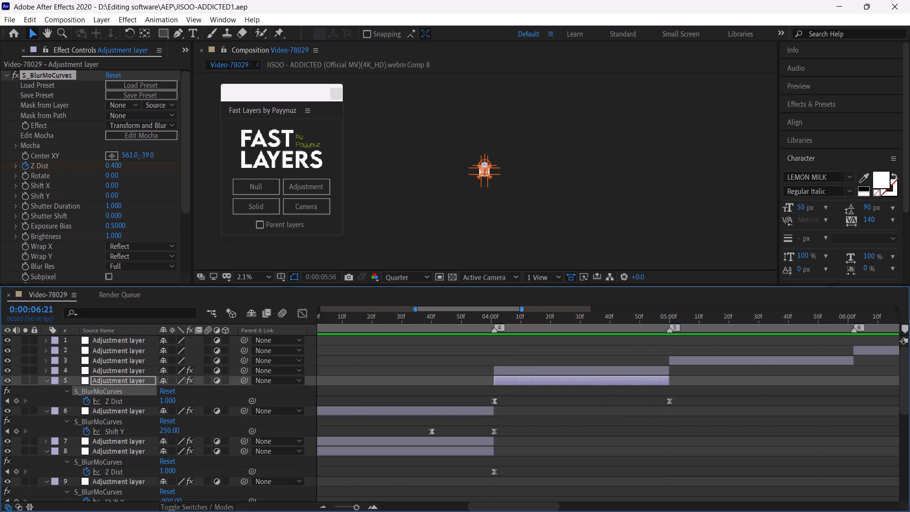
drag(909, 349, 364, 392)
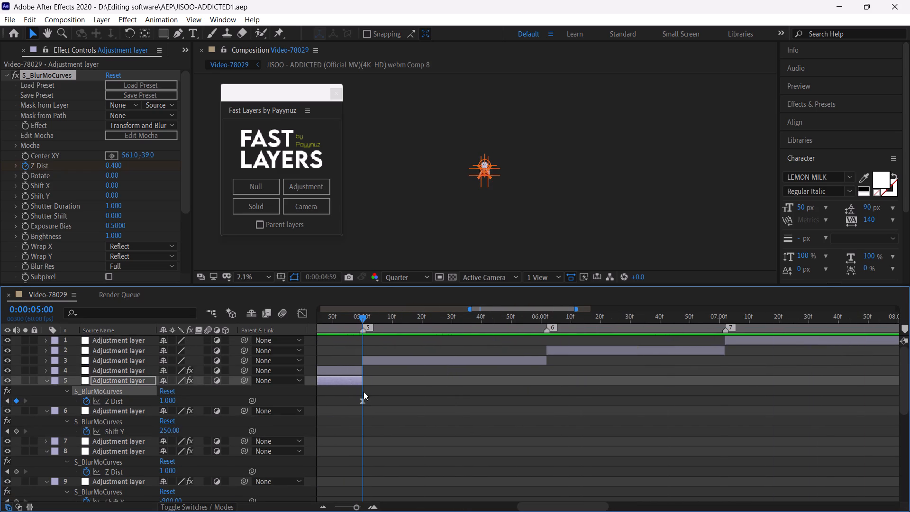
drag(364, 392, 363, 391)
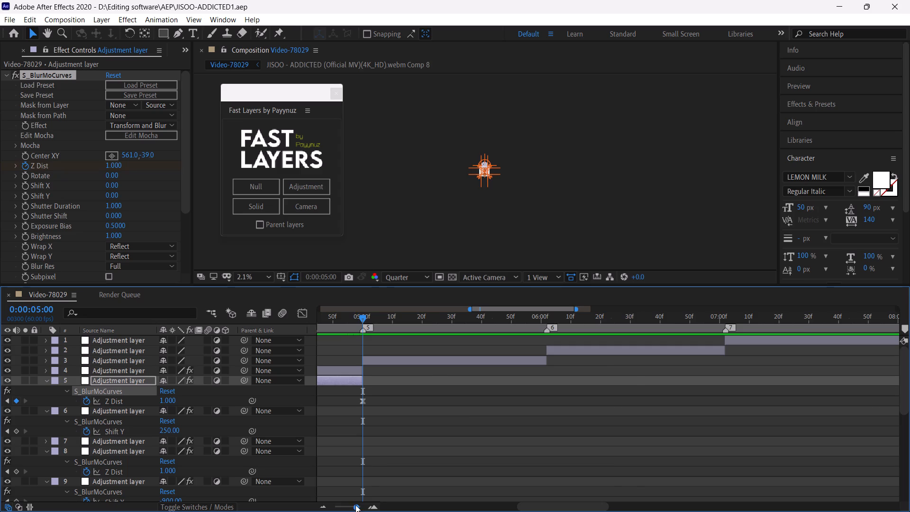
drag(356, 506, 364, 506)
click(257, 276)
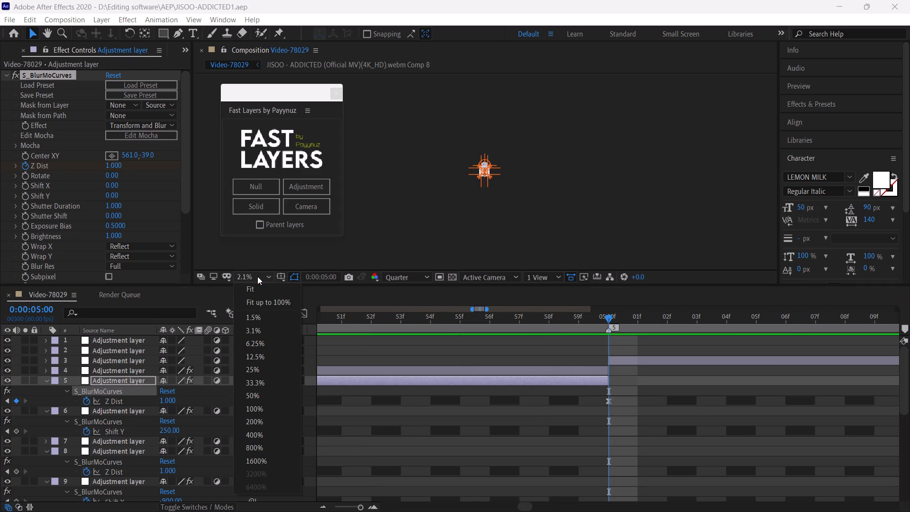
click(262, 292)
click(624, 358)
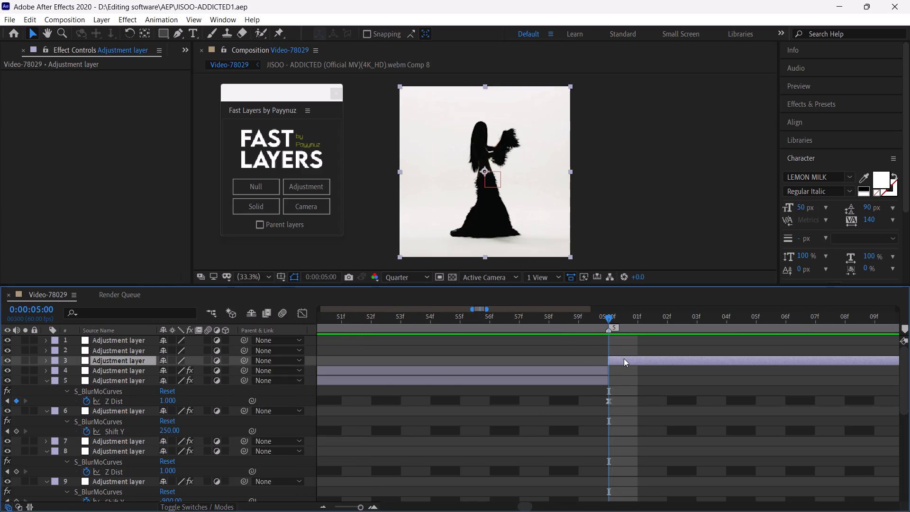
click(156, 17)
click(176, 55)
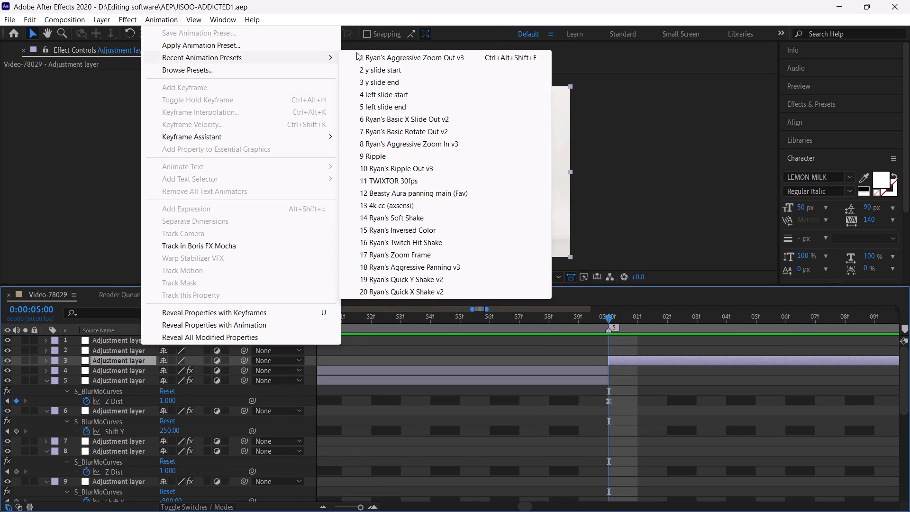
click(439, 141)
key(space)
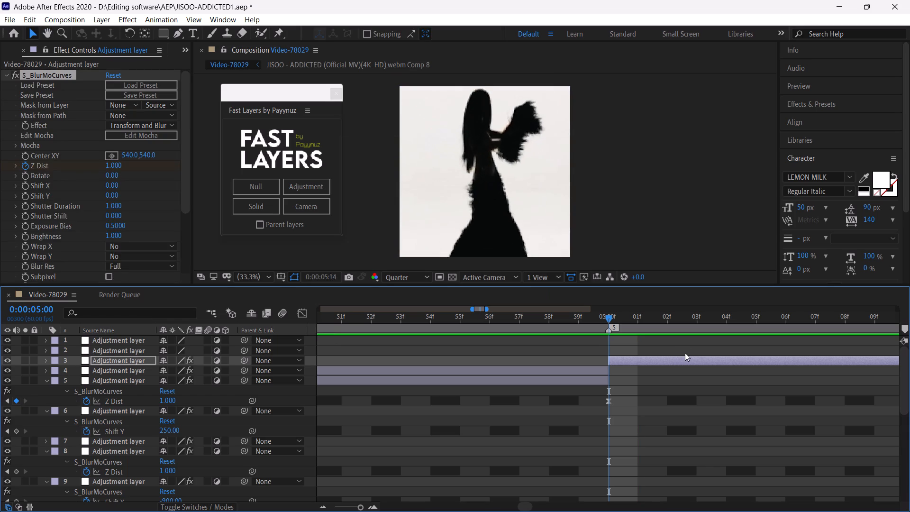
Move the sixth clip's last zoom-in Z Dist keyframe to the end of the clip at 0:00:06:02.
drag(726, 319, 909, 351)
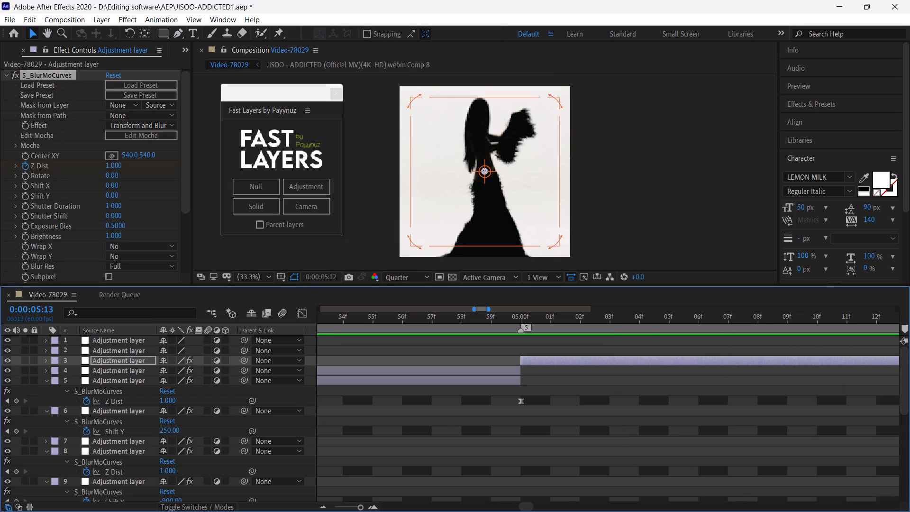
drag(909, 351, 800, 360)
click(326, 503)
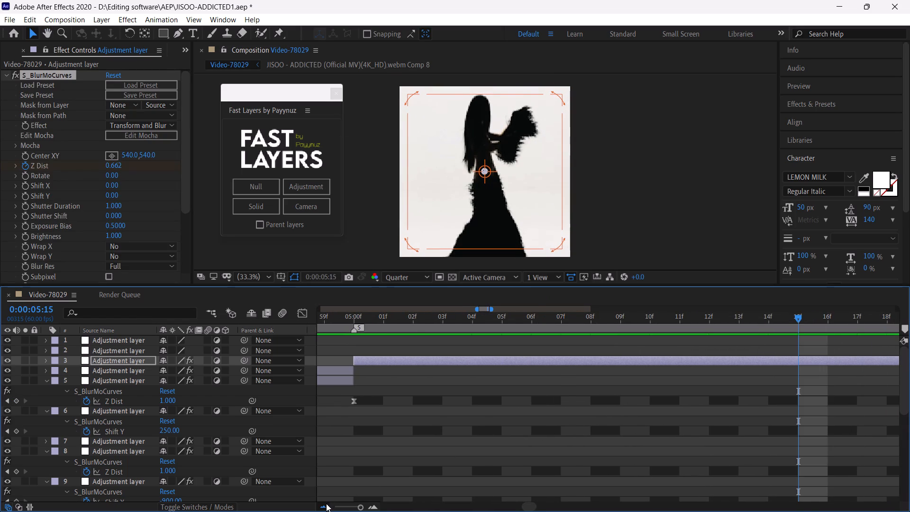
click(324, 506)
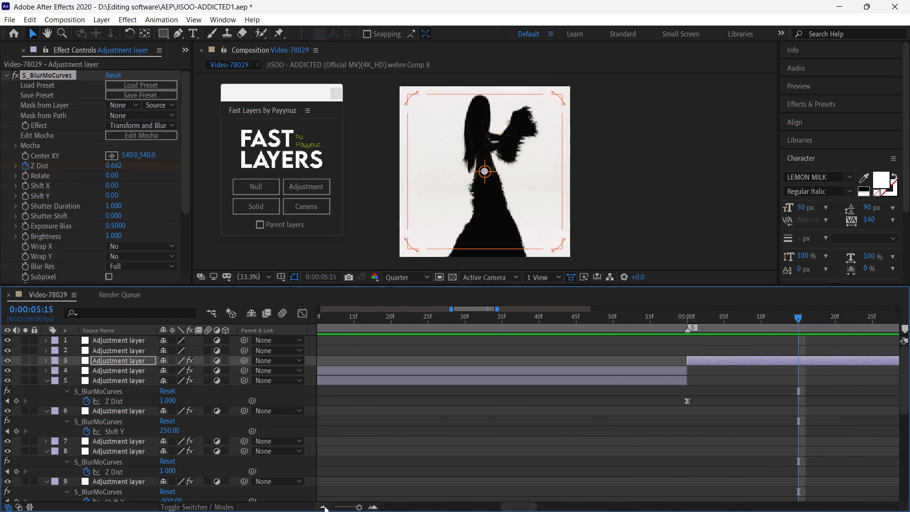
key(u)
drag(837, 319, 851, 349)
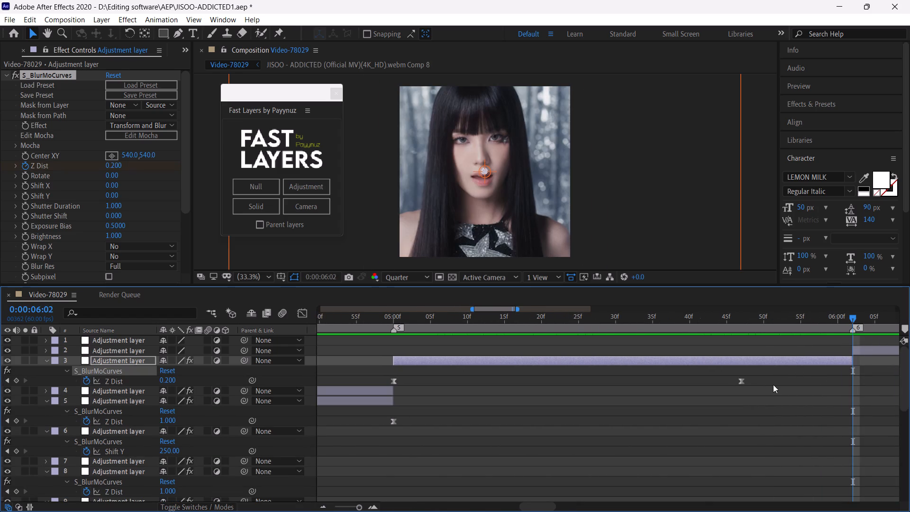
drag(766, 379, 378, 388)
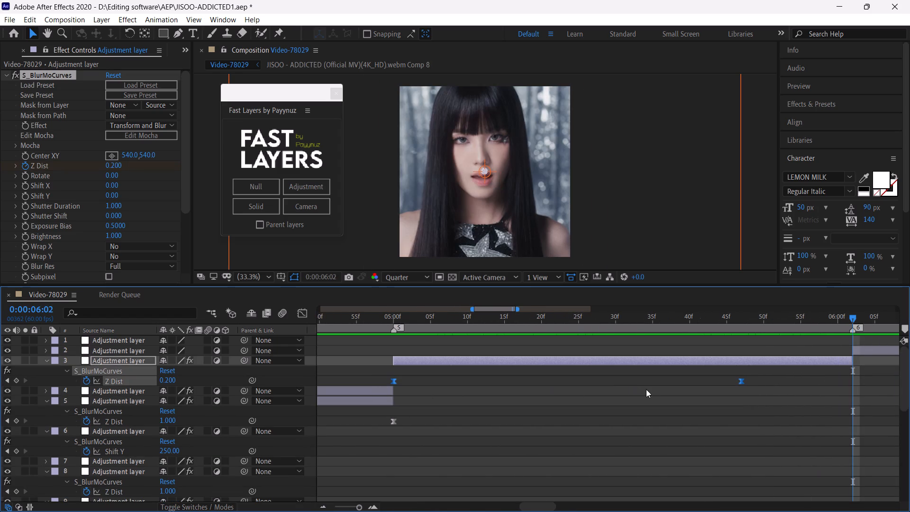
alt+drag(739, 381, 846, 385)
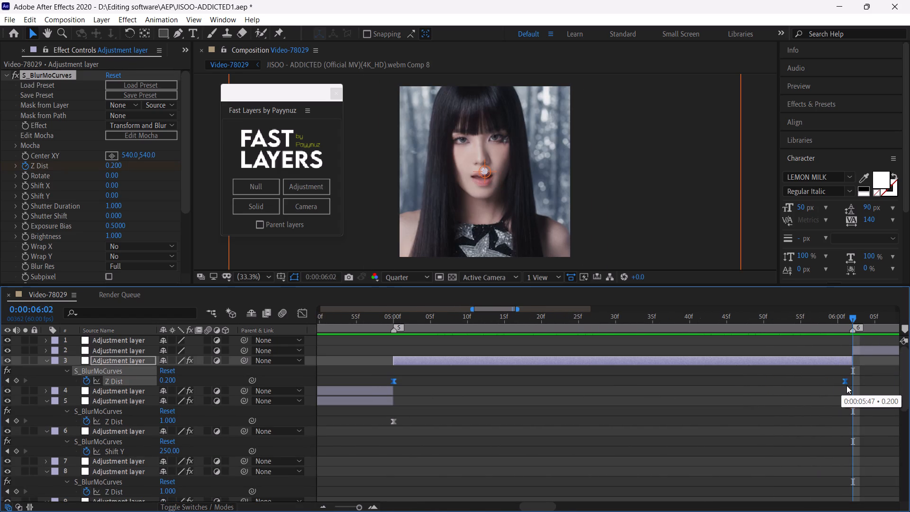
alt+drag(846, 385, 851, 385)
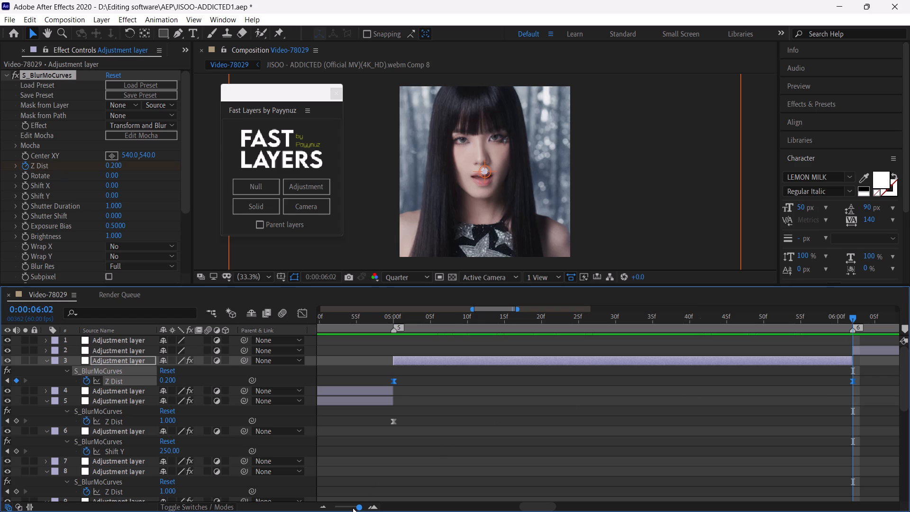
At 0:00:05:59, move the sixth clip's S_BlurMoCurves center near the figure's head to about 570, 258 and preview from 0:00:05:01.
drag(784, 316, 829, 329)
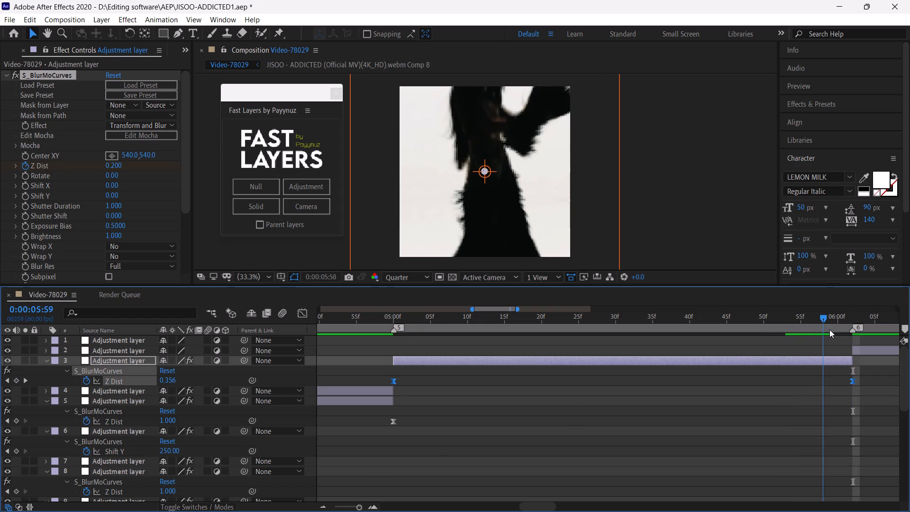
drag(829, 329, 832, 330)
drag(485, 167, 486, 117)
scroll(485, 167, up, 1)
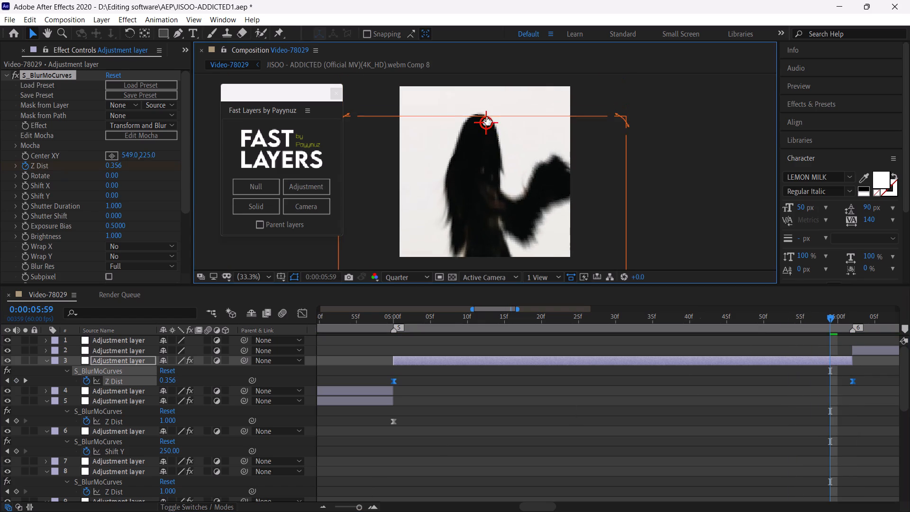
drag(486, 117, 490, 122)
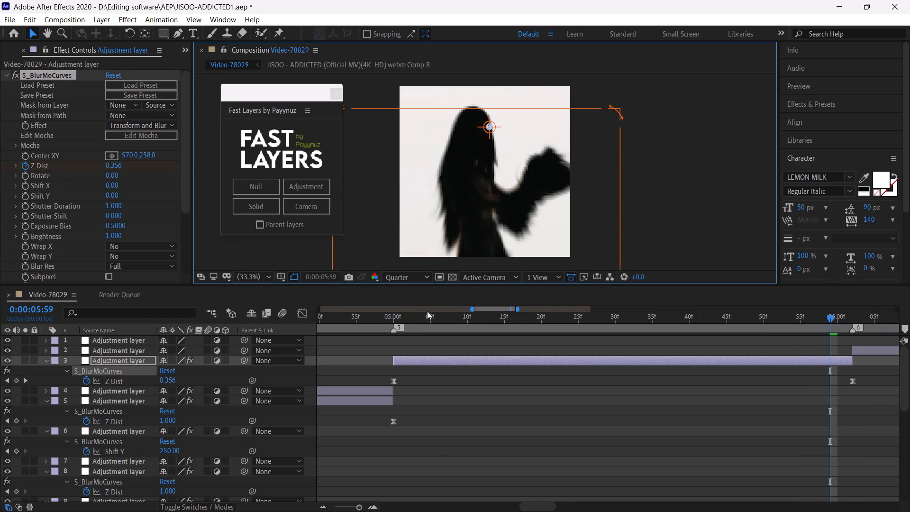
click(398, 315)
key(space)
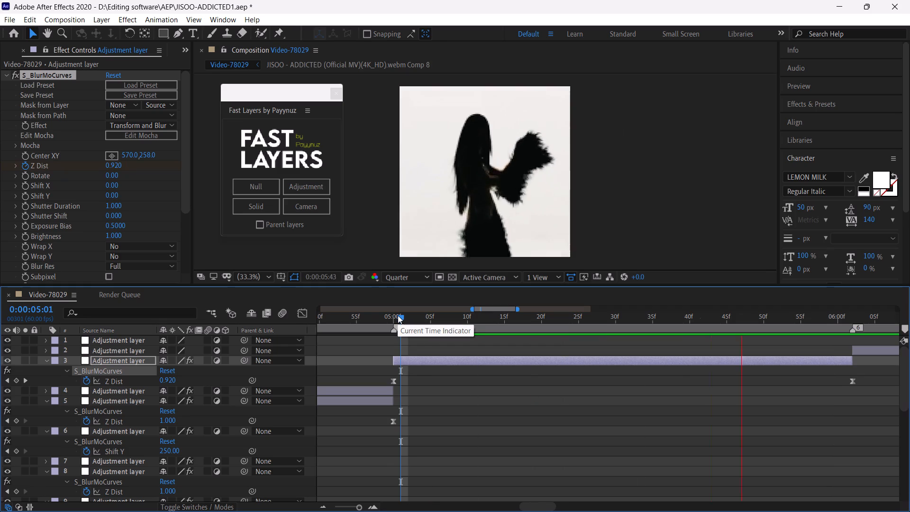
click(398, 315)
key(space)
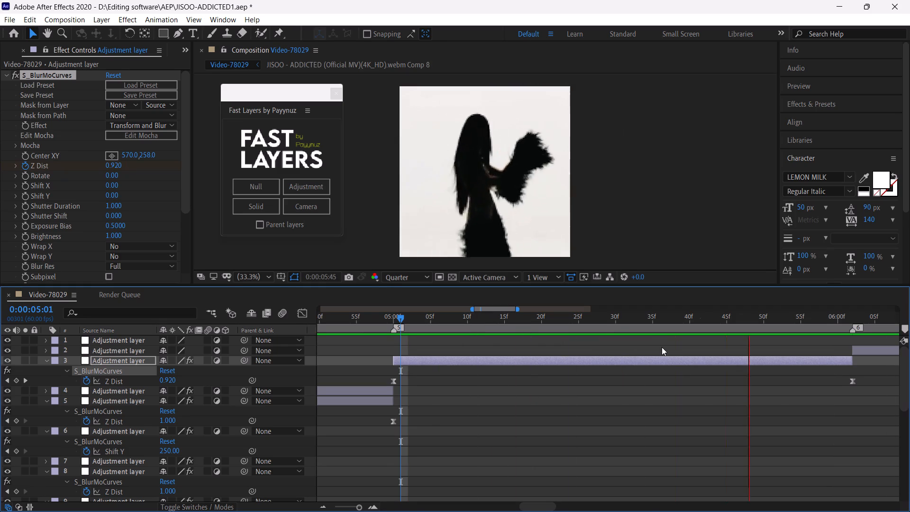
Copy the sixth clip's two Z Dist keyframes to the seventh clip's adjustment layer at 0:00:06:02 and preview from there.
drag(830, 320, 909, 336)
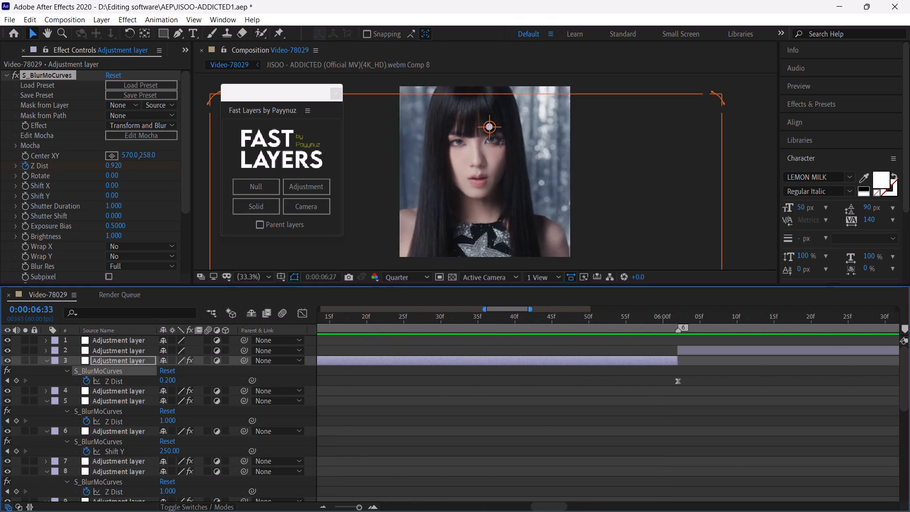
drag(909, 336, 502, 358)
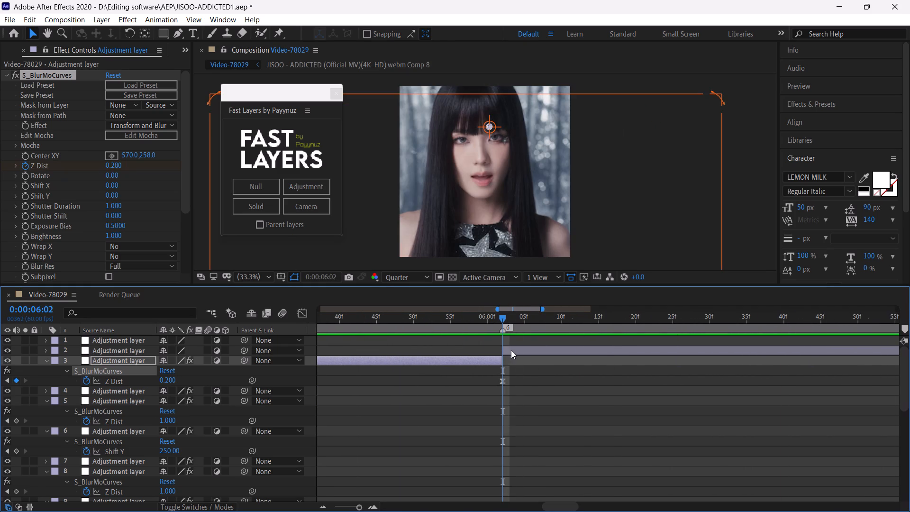
click(511, 350)
click(323, 505)
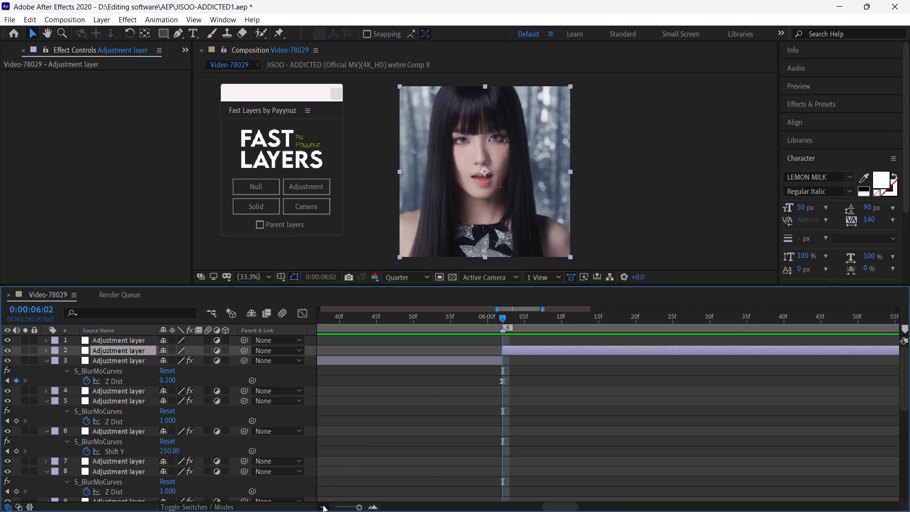
click(326, 503)
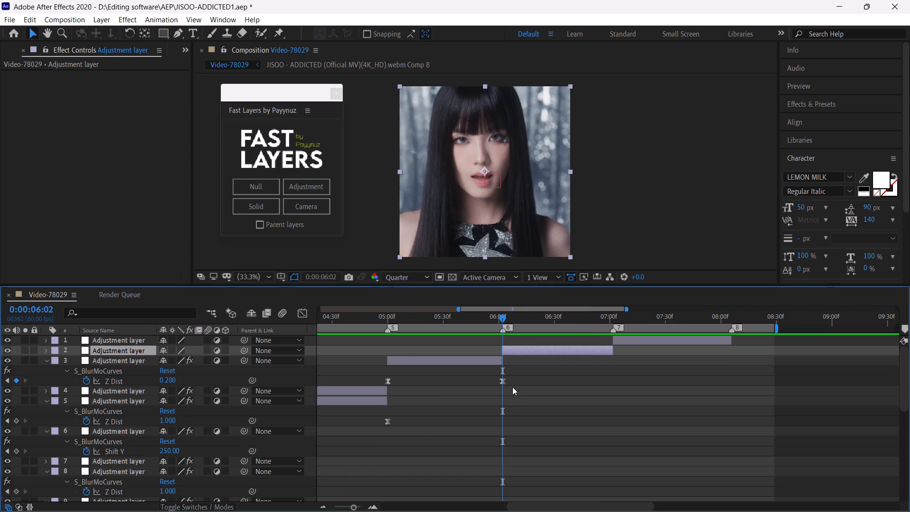
drag(510, 379, 376, 388)
key(ctrl+c)
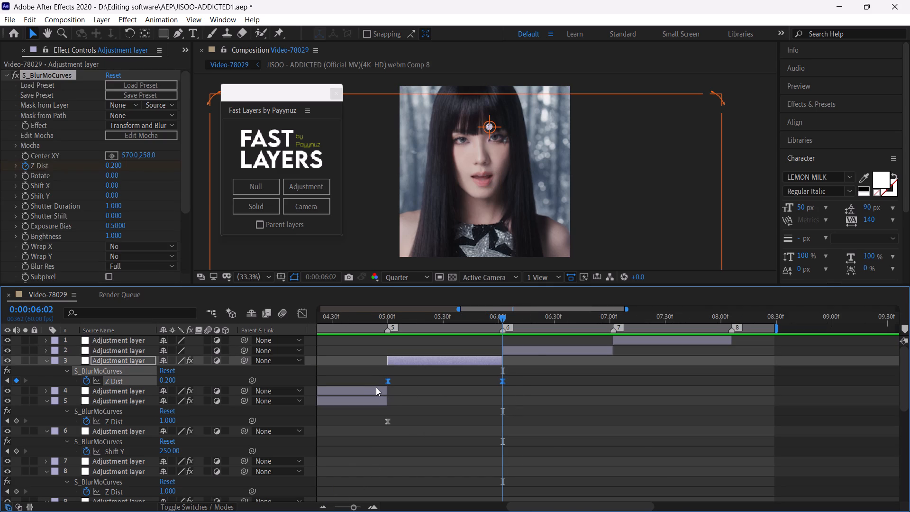
click(527, 350)
key(ctrl+v)
key(space)
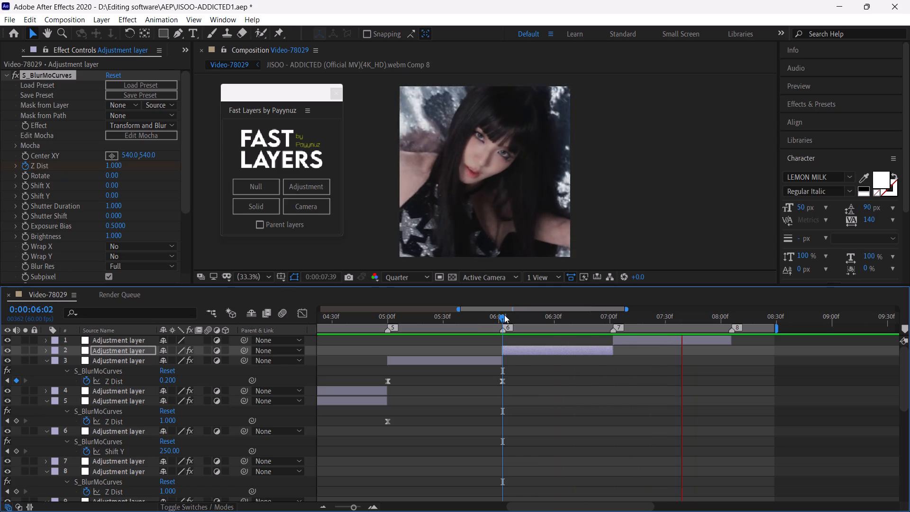
At 0:00:06:56, move the seventh clip's S_BlurMoCurves center to about 405, 519 and preview from 0:00:04:57.
drag(502, 315, 600, 337)
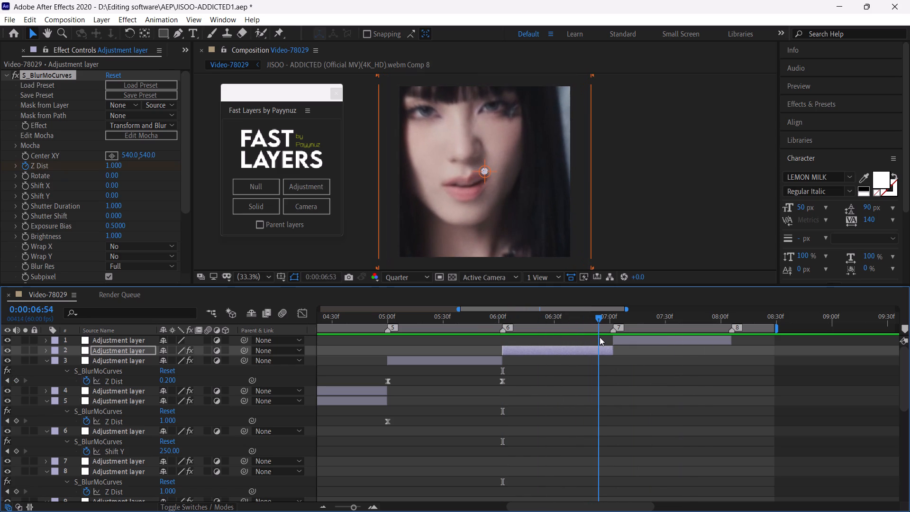
drag(600, 337, 602, 338)
drag(484, 168, 456, 169)
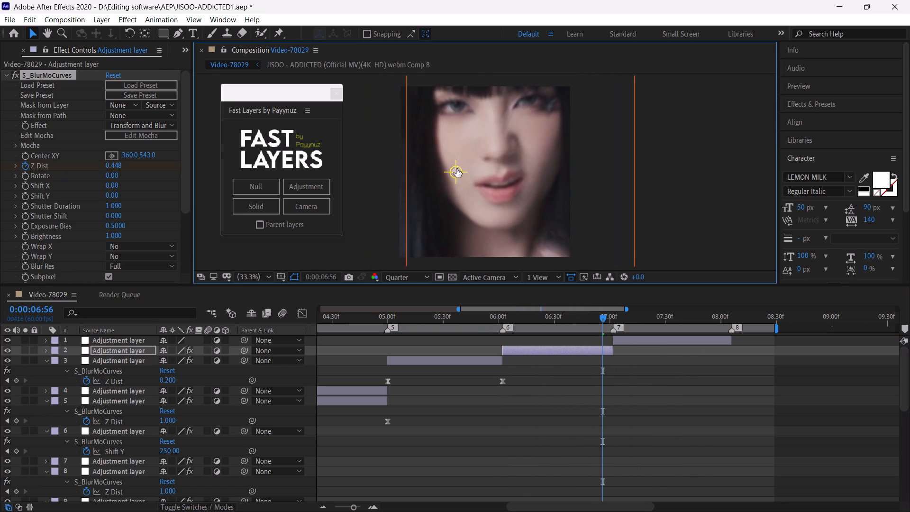
drag(456, 169, 463, 165)
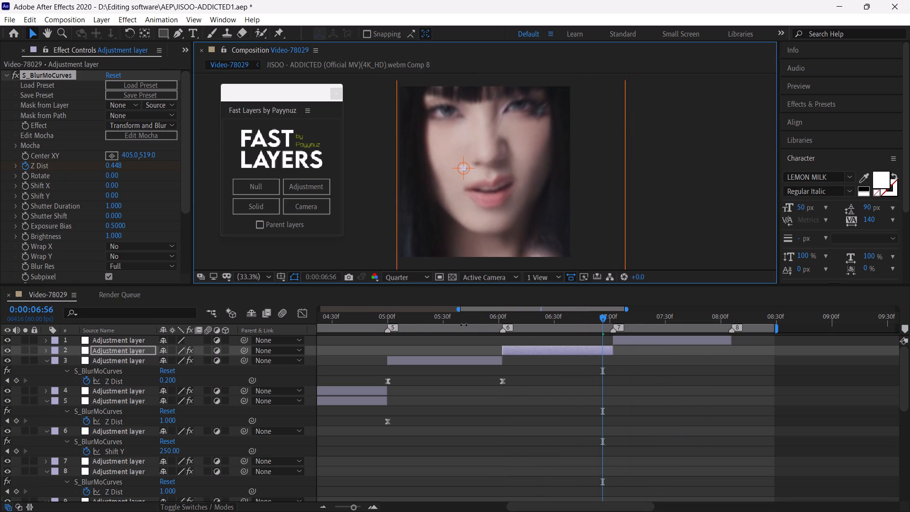
click(383, 320)
key(space)
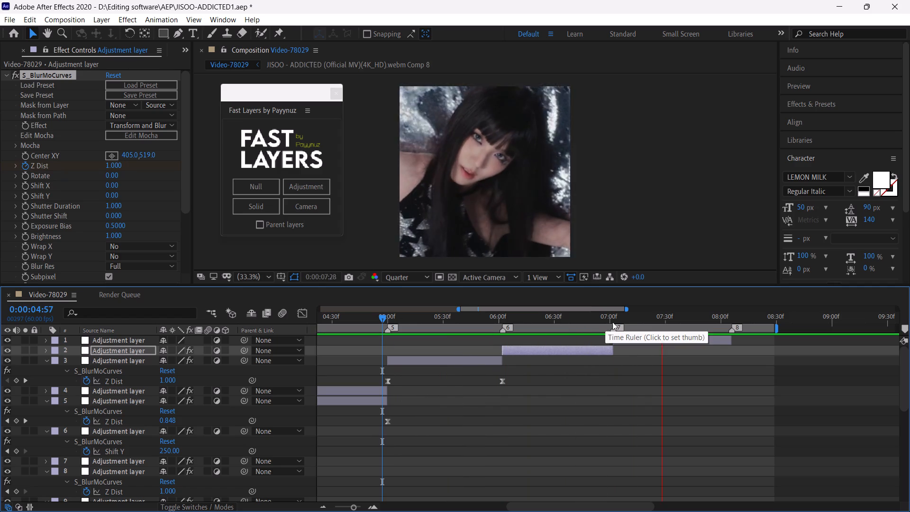
Apply Ryan's Aggressive Zoom Out v3 to the eighth clip's adjustment layer at 0:00:07:02 and scrub forward through the clip.
drag(597, 322, 612, 336)
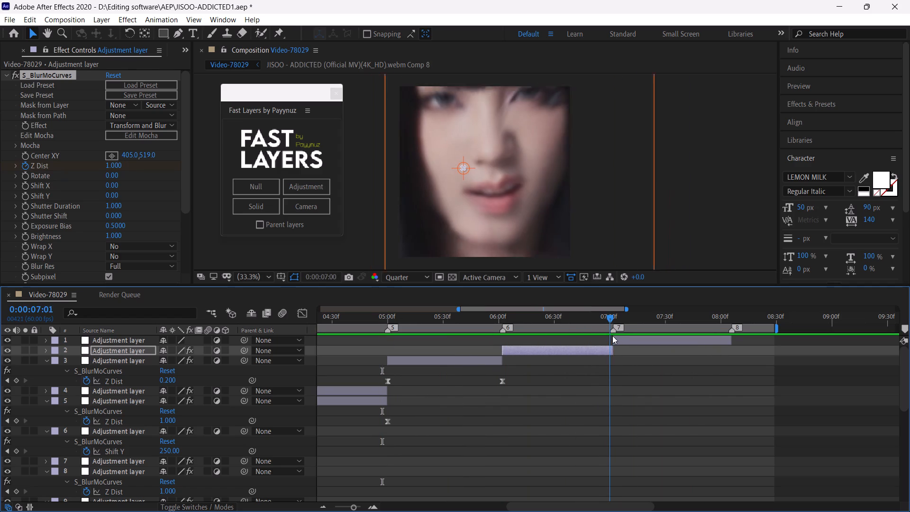
drag(612, 336, 613, 337)
click(620, 343)
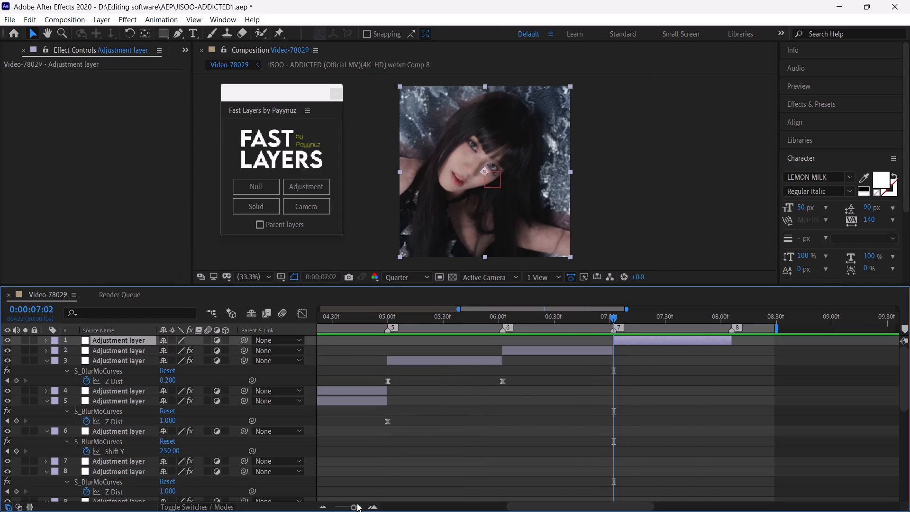
double_click(368, 505)
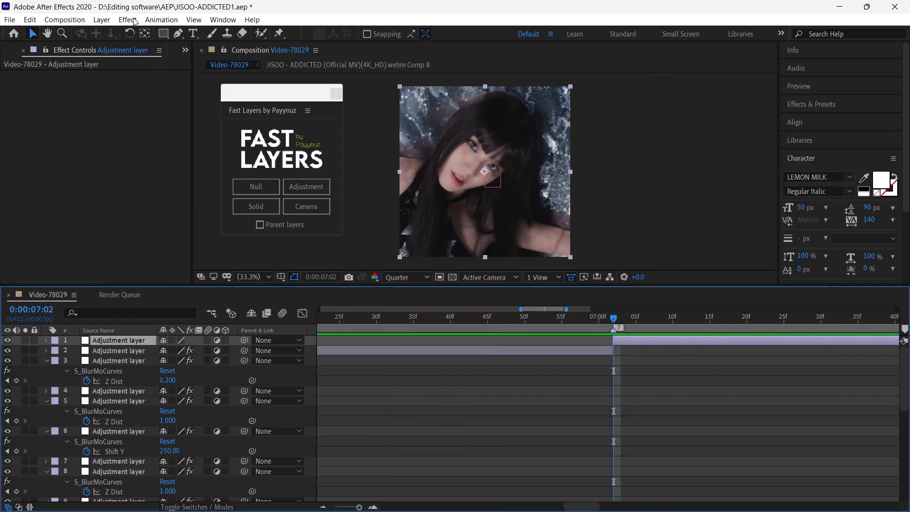
click(156, 22)
click(181, 57)
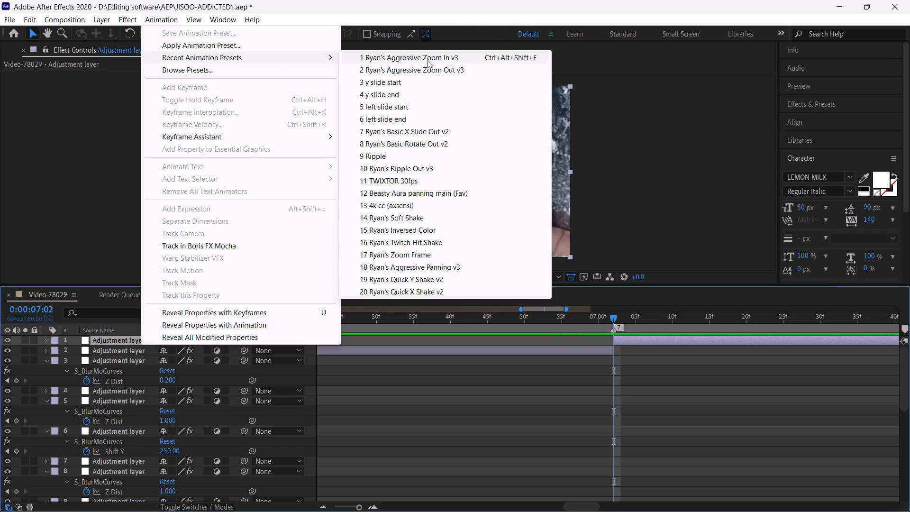
click(431, 73)
drag(658, 323, 857, 335)
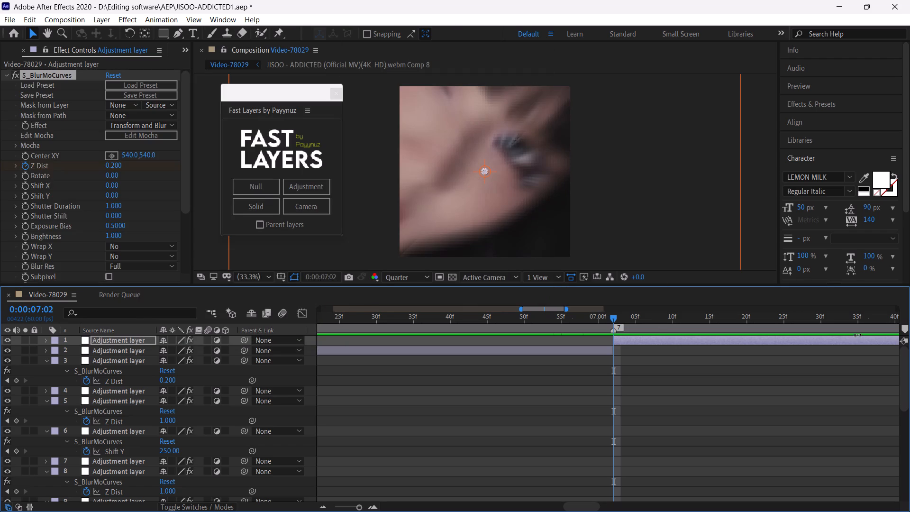
Move the last Z Dist keyframe on the eighth clip's adjustment layer to the clip's end at 0:00:08:06.
drag(857, 335, 859, 336)
double_click(329, 505)
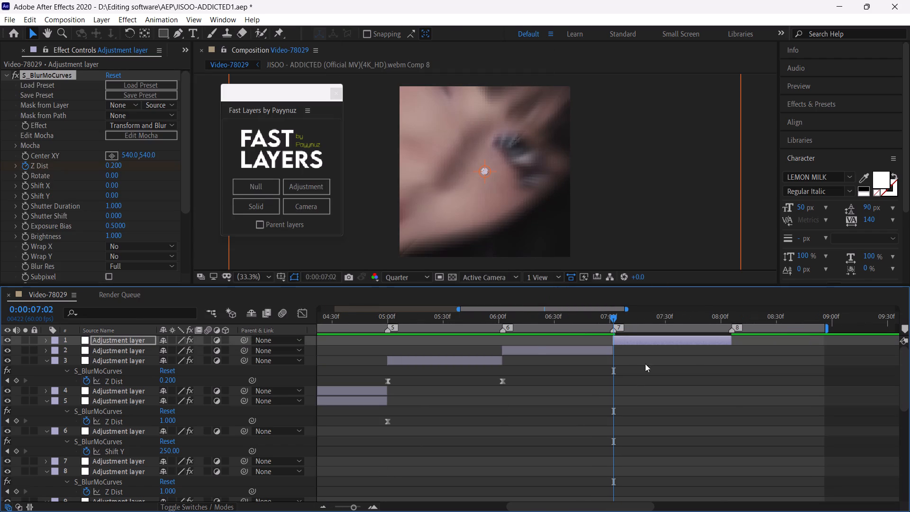
drag(640, 312, 706, 327)
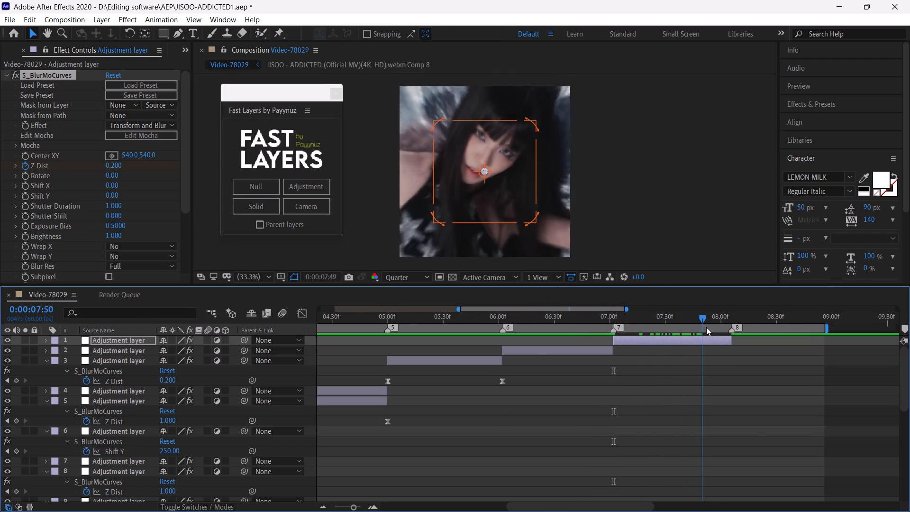
drag(706, 327, 731, 337)
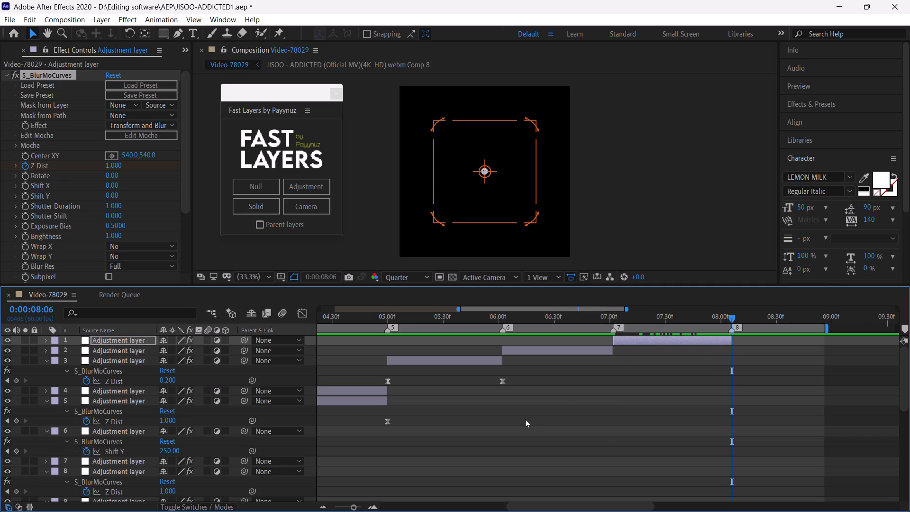
key(u)
drag(716, 354, 608, 369)
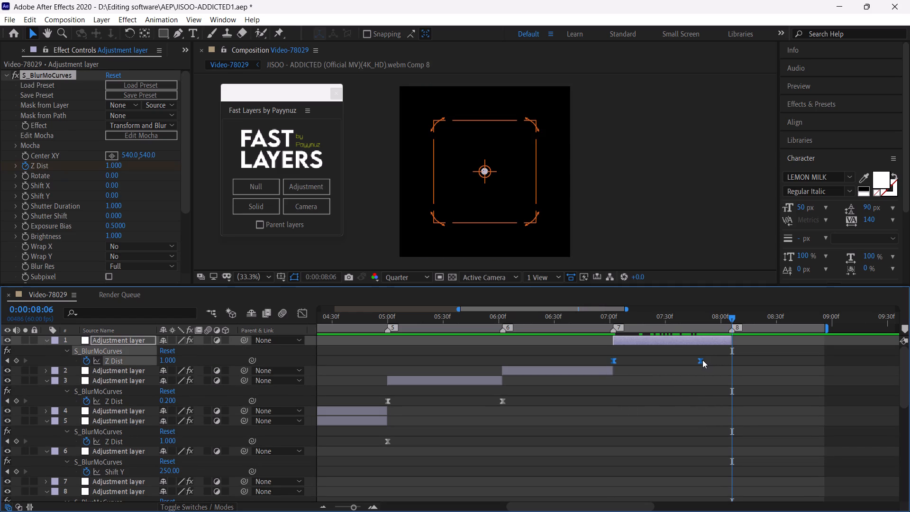
alt+drag(700, 360, 732, 369)
Preview the edit from 0:00:03:41 and again from 0:00:00:43.
drag(348, 505, 324, 506)
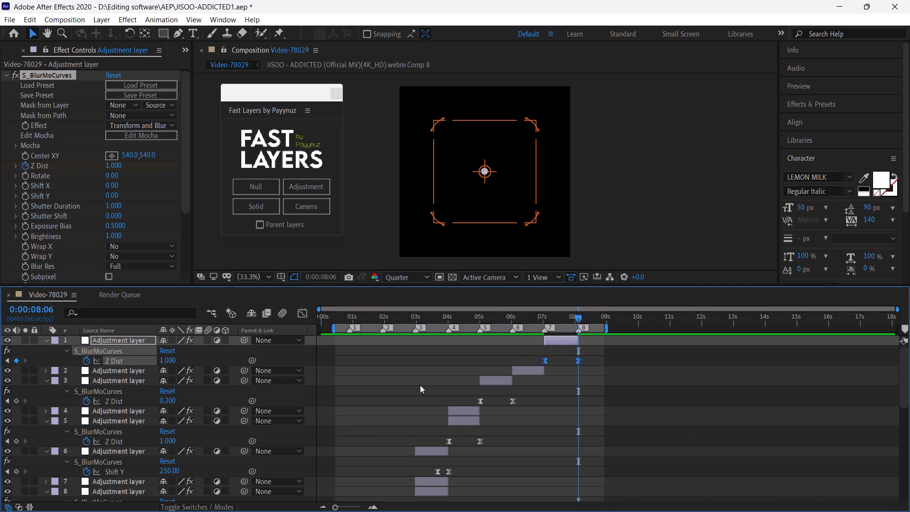
click(438, 323)
key(space)
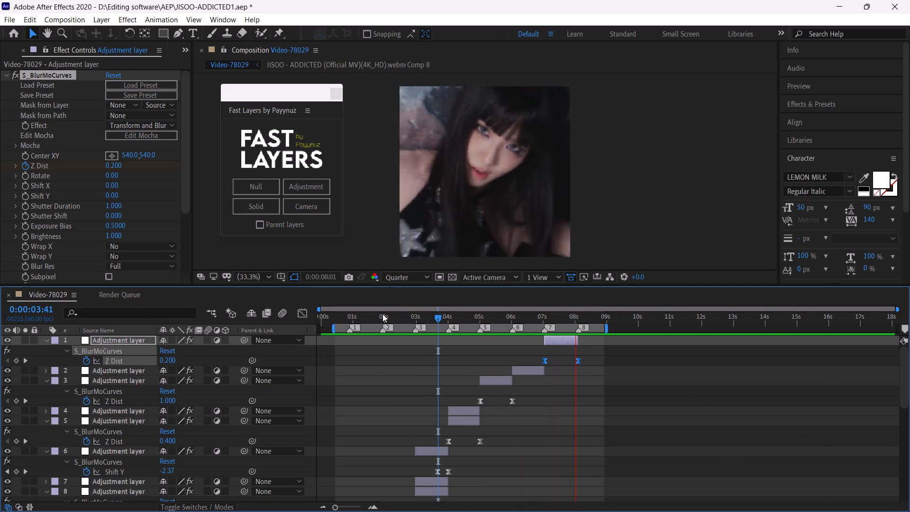
click(344, 314)
key(space)
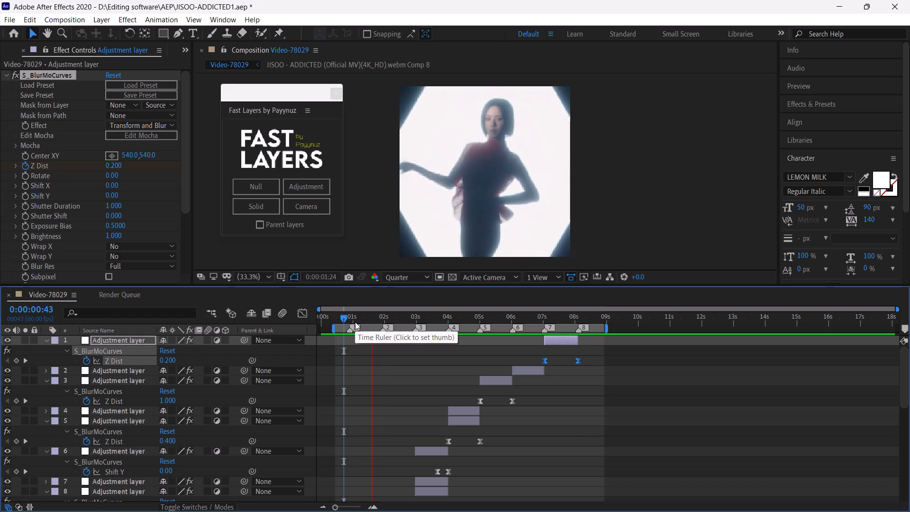
Save the project.
key(ctrl+s)
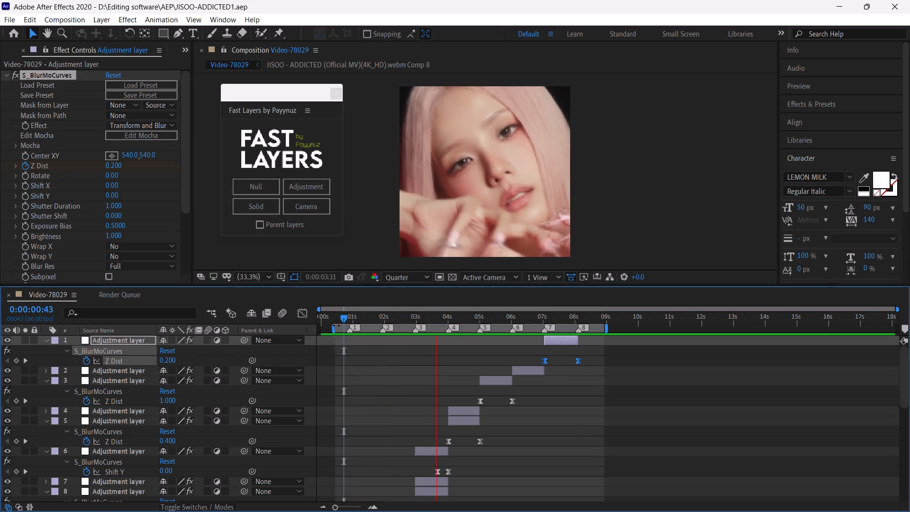
Shift the work area to start at the beginning of the composition and collapse the keyframed properties of all layers.
drag(337, 325, 298, 330)
click(382, 316)
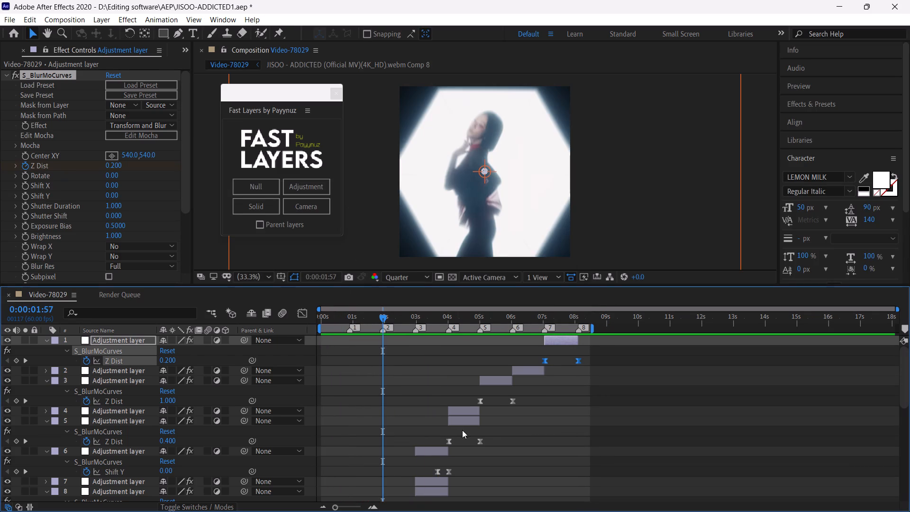
click(560, 433)
key(u)
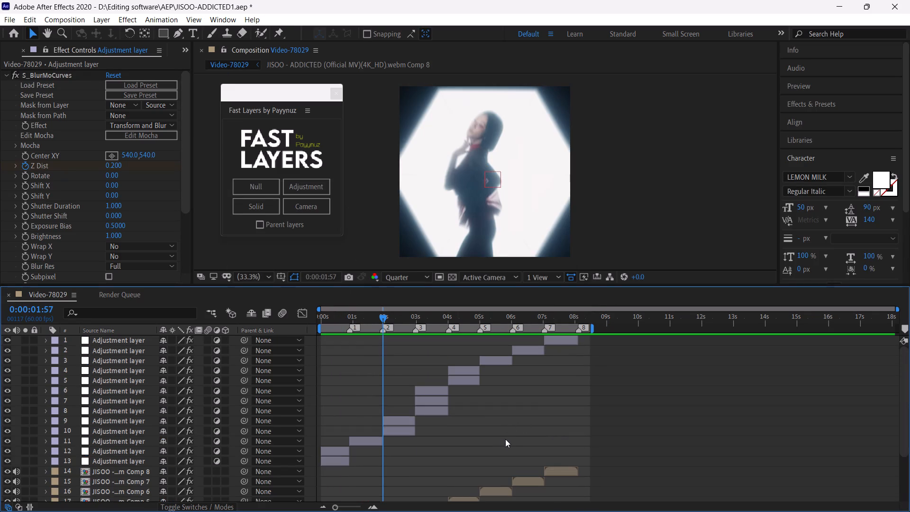
Quit Topaz Video AI, confirming the exit, and return to After Effects.
click(569, 474)
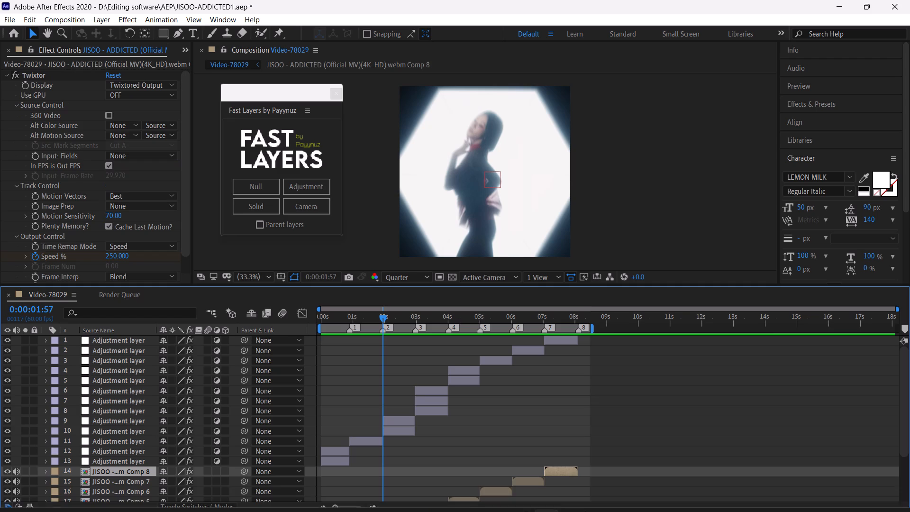
right_click(575, 506)
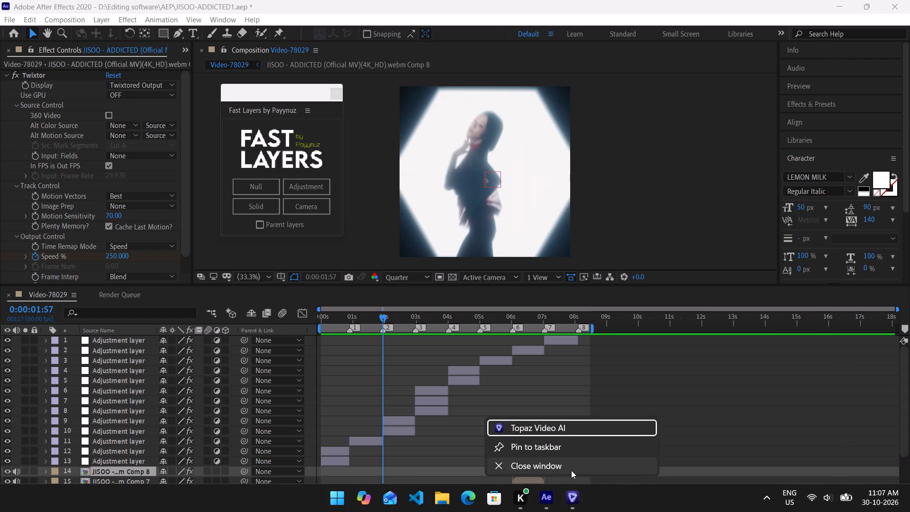
click(571, 470)
click(413, 277)
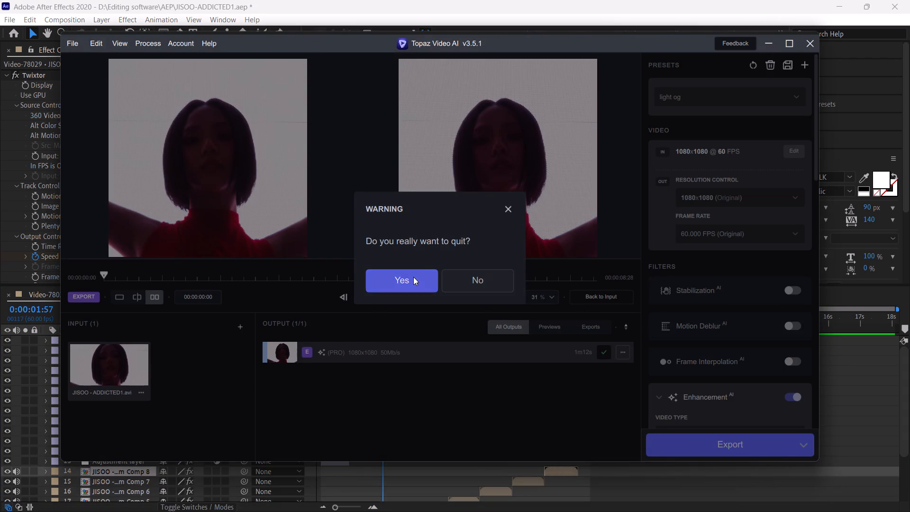
Pre-compose the eight JISOO clip layers, Comp 1 to Comp 8, using the default name.
click(559, 371)
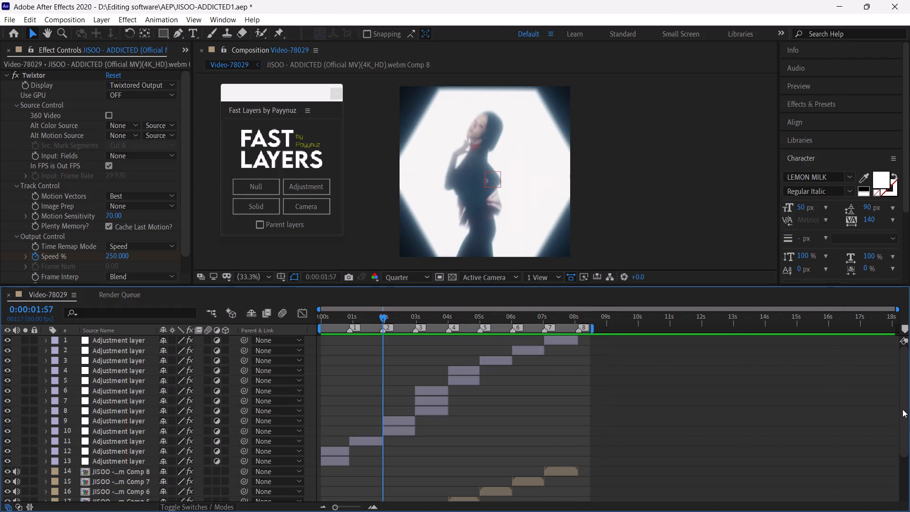
drag(907, 400, 909, 497)
click(338, 478)
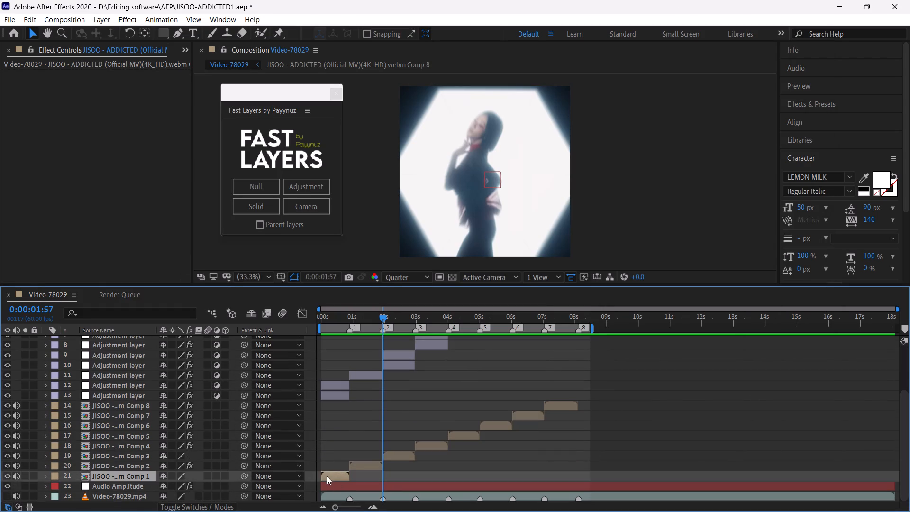
drag(309, 476, 321, 408)
right_click(339, 476)
click(381, 414)
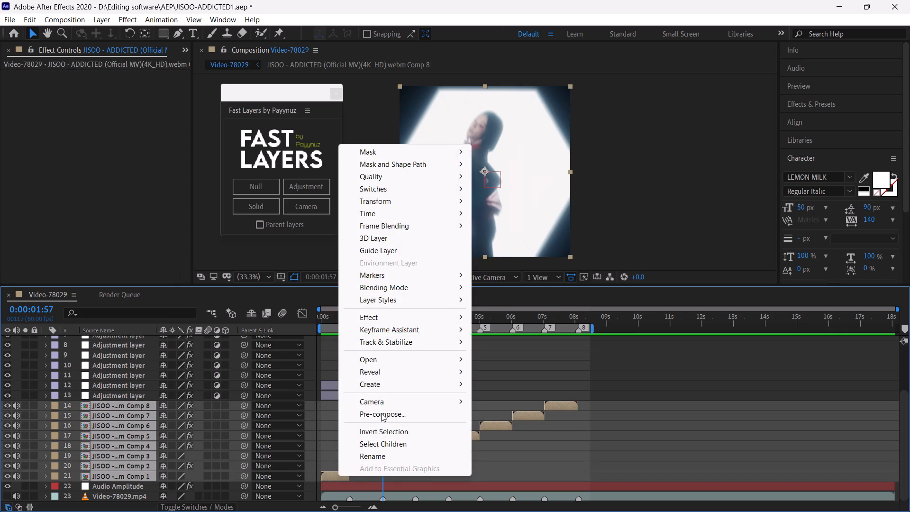
click(484, 336)
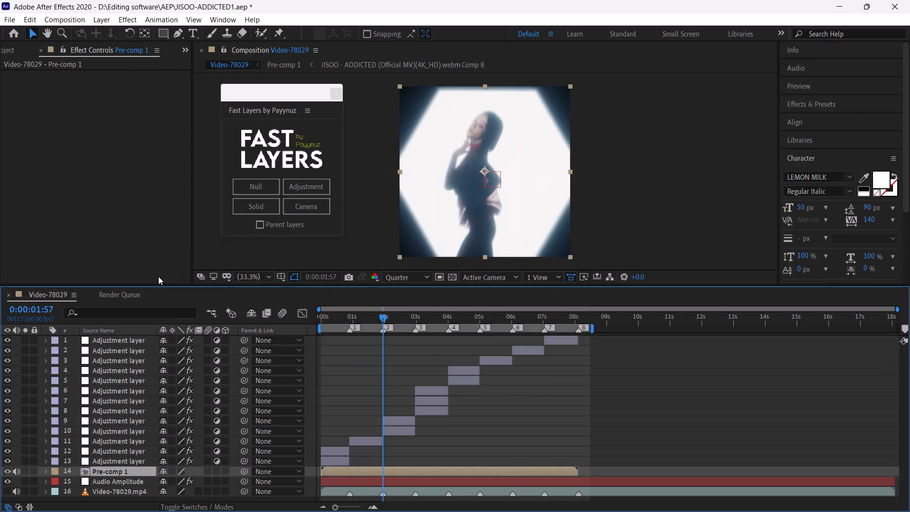
Import the JISOO - ADDICTED1_prob3 video from the jisoo folder as footage.
click(8, 50)
right_click(72, 217)
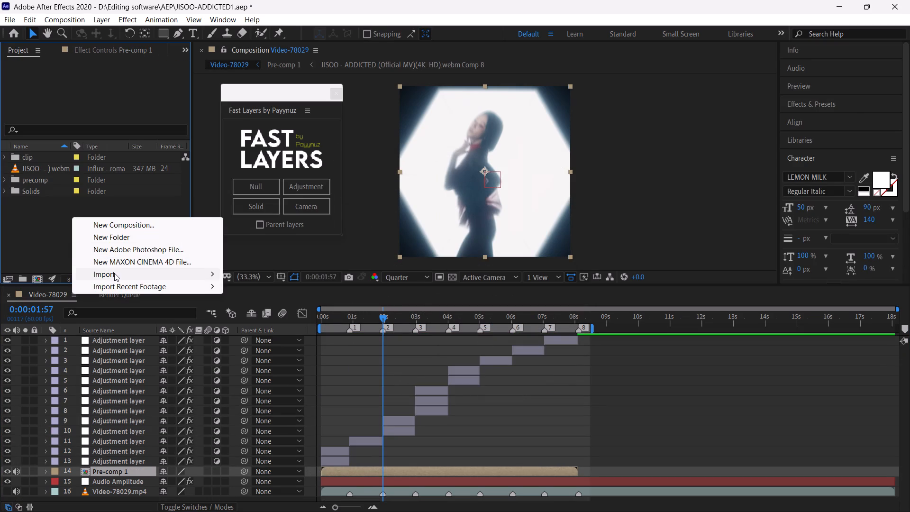
click(114, 273)
click(260, 276)
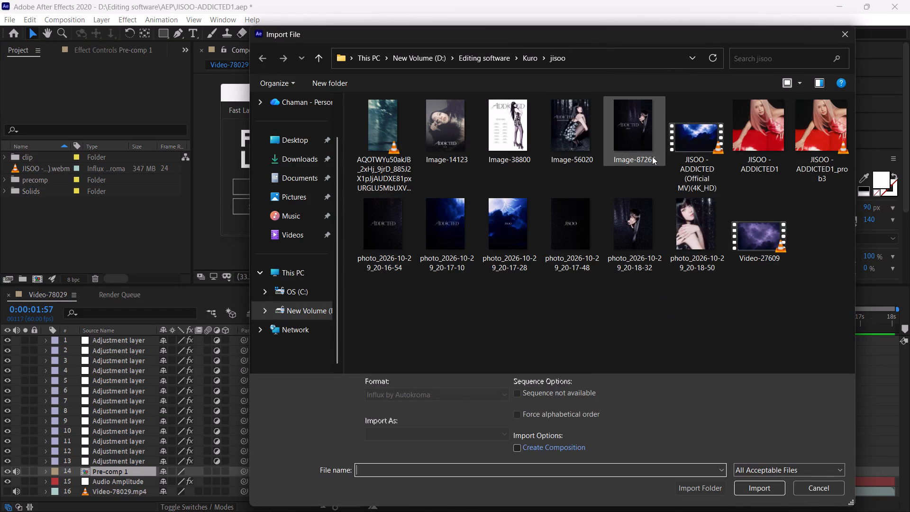
click(819, 146)
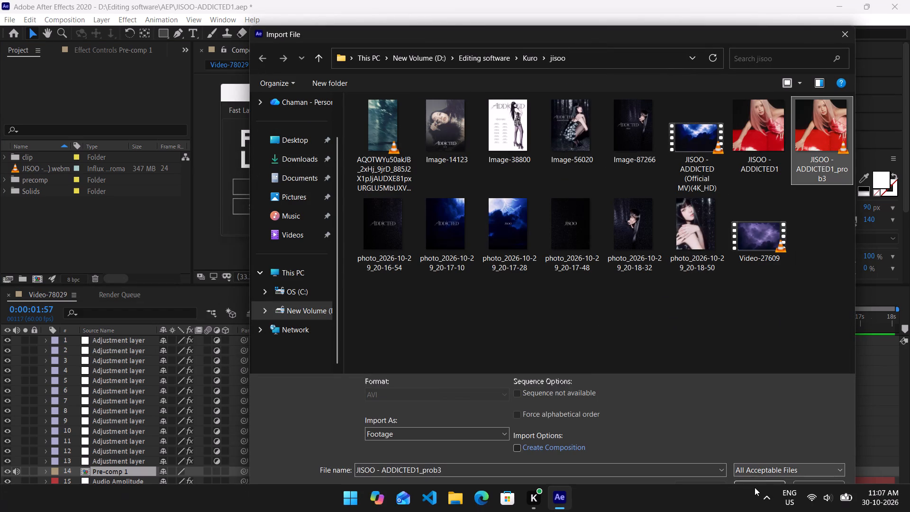
click(759, 482)
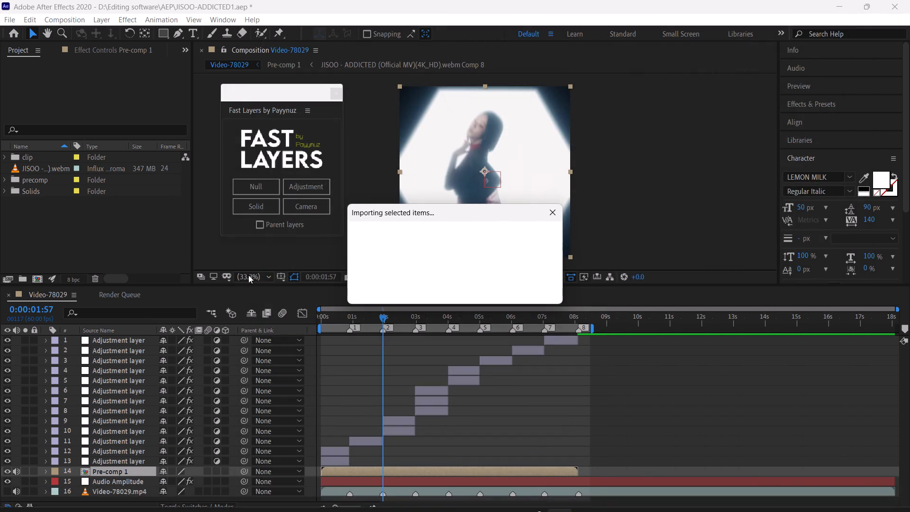
Place the prob3 footage directly above the clips' pre-comp in the timeline and mute the audio of both layers.
drag(48, 179, 109, 467)
click(15, 474)
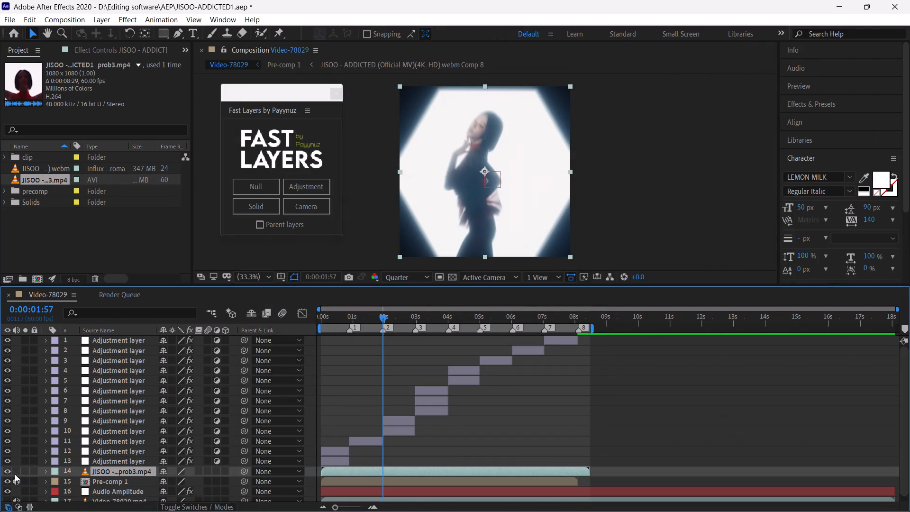
click(16, 483)
Set the preview resolution to Full and play the edit from 0:00:02:37.
click(400, 275)
click(408, 302)
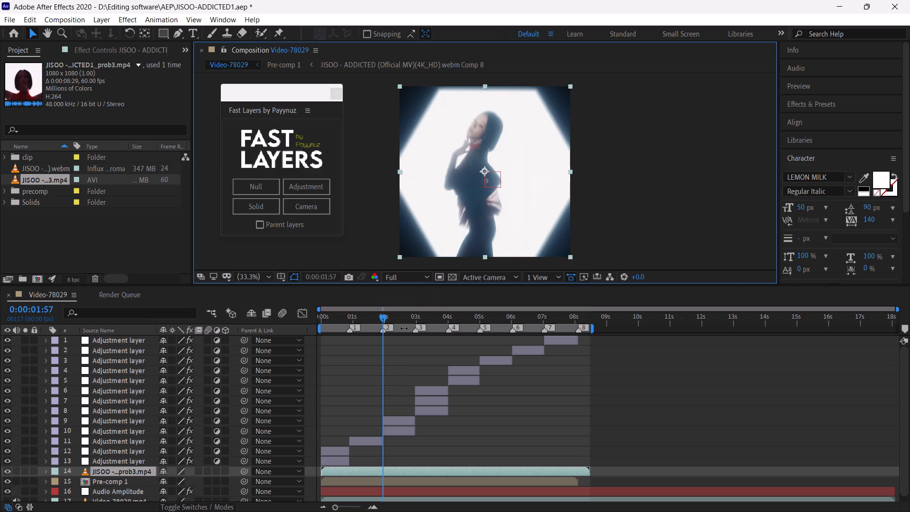
click(404, 316)
click(404, 316)
key(space)
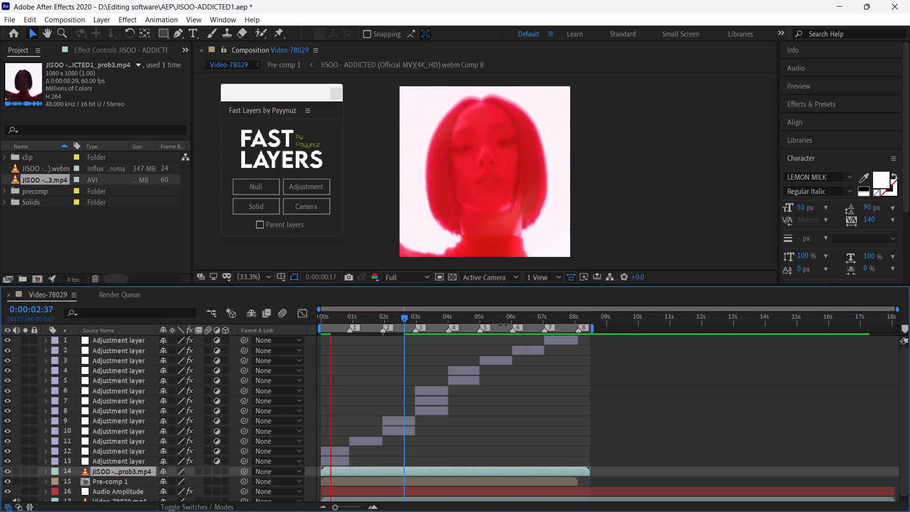
Enlarge the composition viewer to 45%, replay the edit from 0:00:00:25 and return to 0:00:00:00.
drag(518, 286, 519, 323)
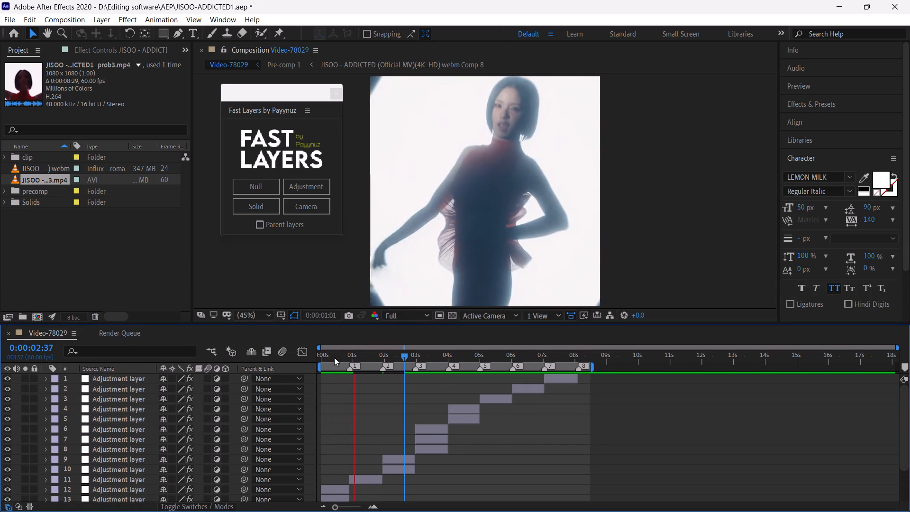
click(334, 357)
key(space)
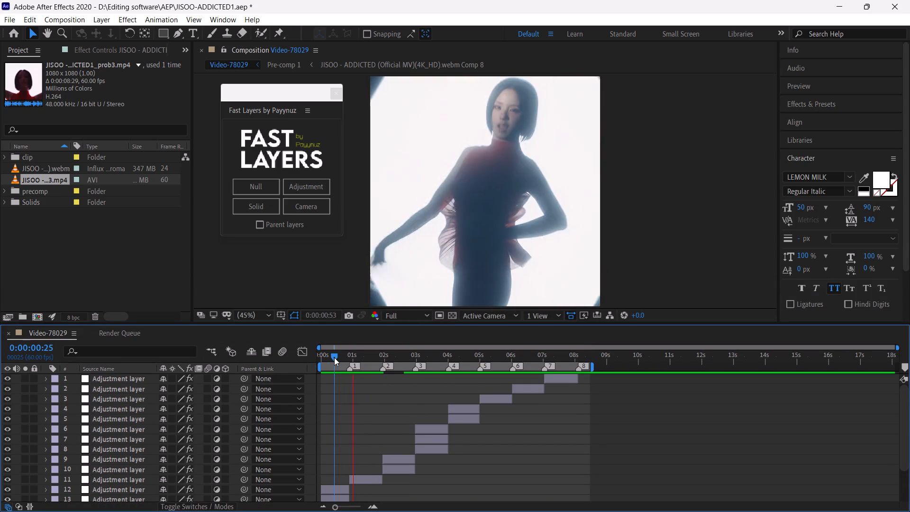
click(334, 357)
key(space)
drag(334, 357, 308, 360)
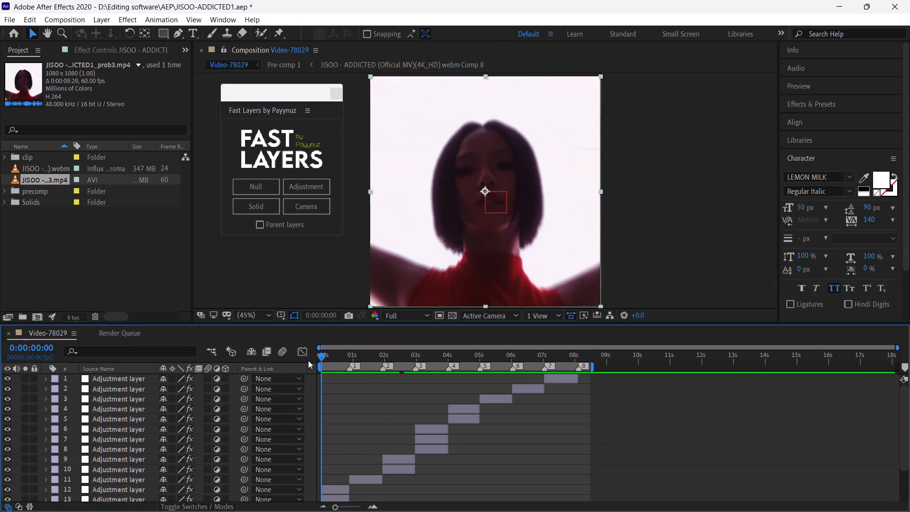
drag(308, 360, 307, 361)
Add a new adjustment layer over the second clip, directly above its existing adjustment layer.
click(355, 482)
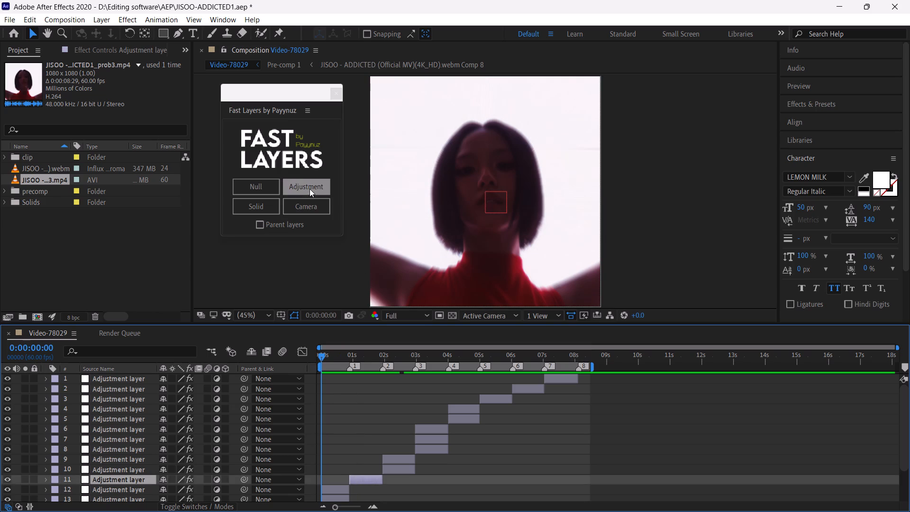
click(309, 189)
For the new adjustment layer over the second clip, at 0:00:00:54, search Ryan's Luxury Pack V5 for "sha" and open the Ryan's Shakes preset folder.
drag(338, 357, 350, 366)
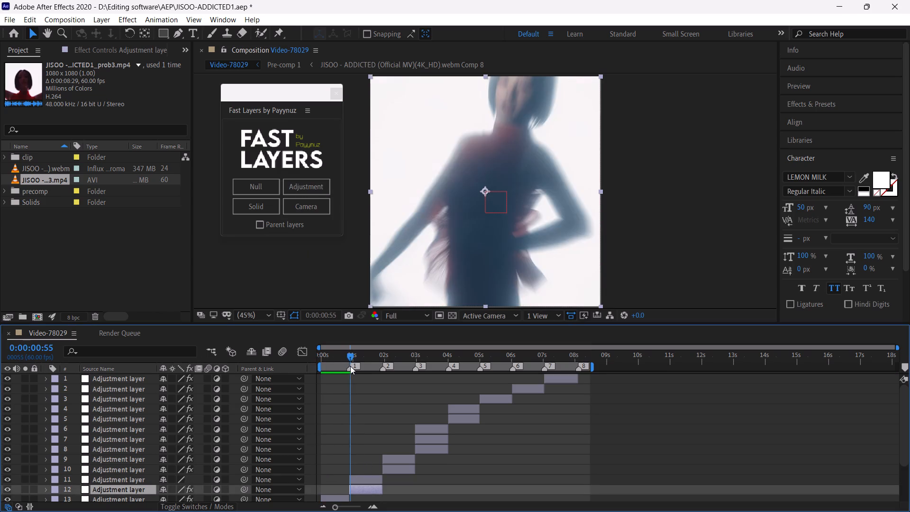
drag(350, 366, 354, 369)
click(368, 479)
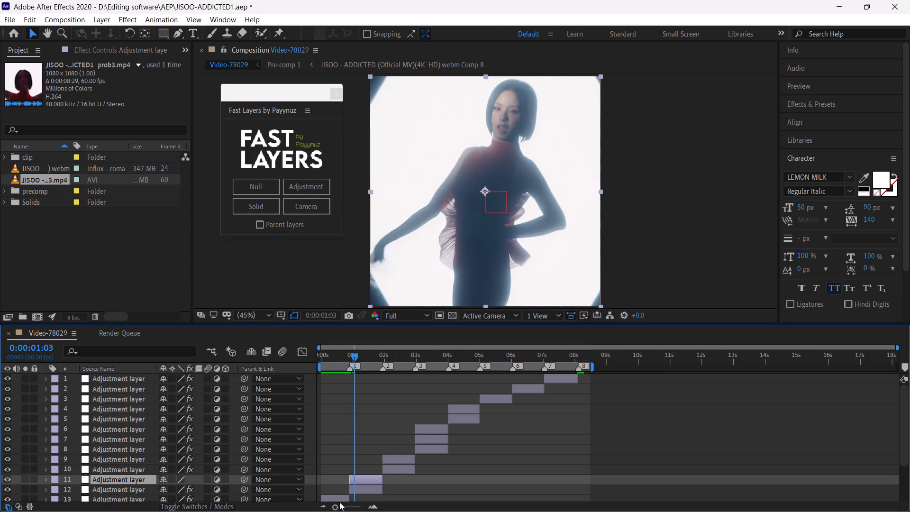
drag(339, 504, 352, 505)
drag(388, 359, 400, 372)
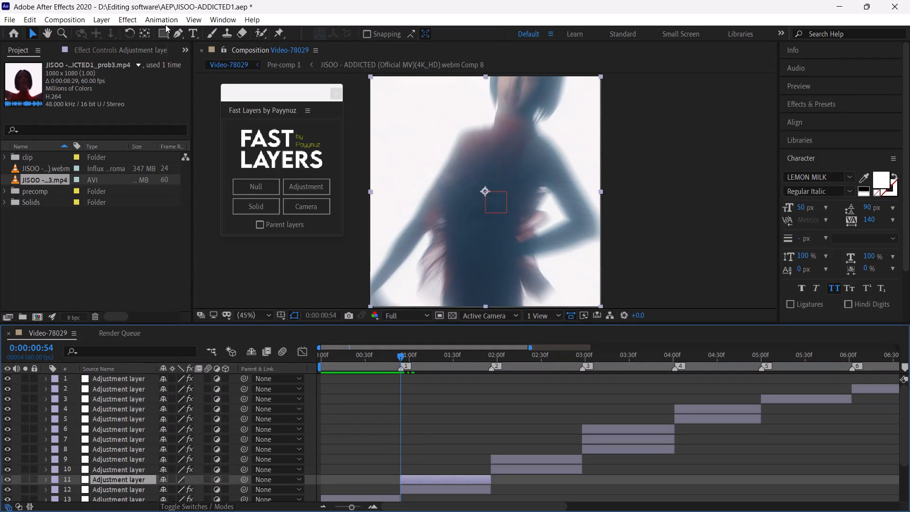
click(161, 16)
click(178, 44)
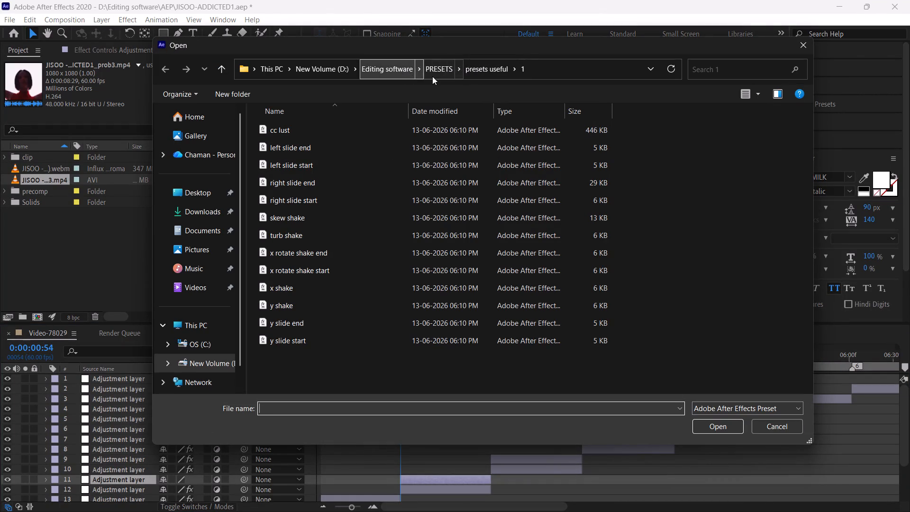
click(443, 72)
double_click(342, 356)
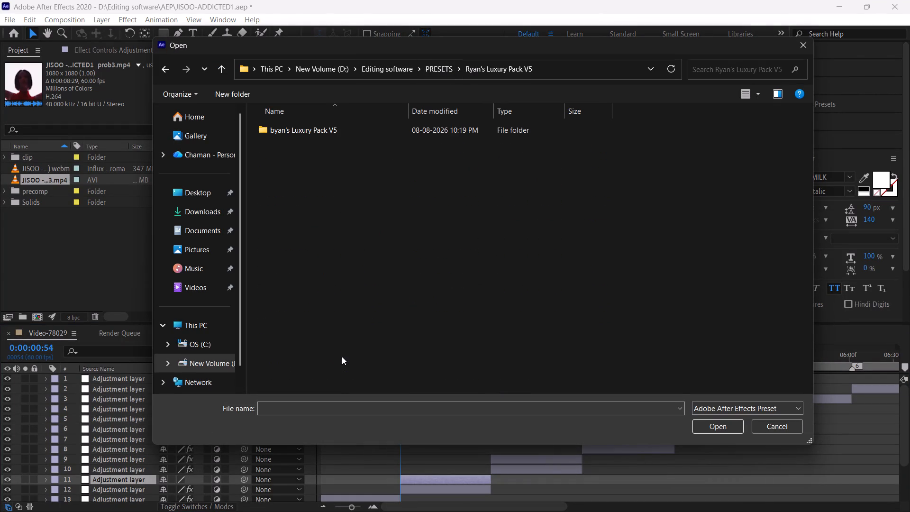
double_click(356, 131)
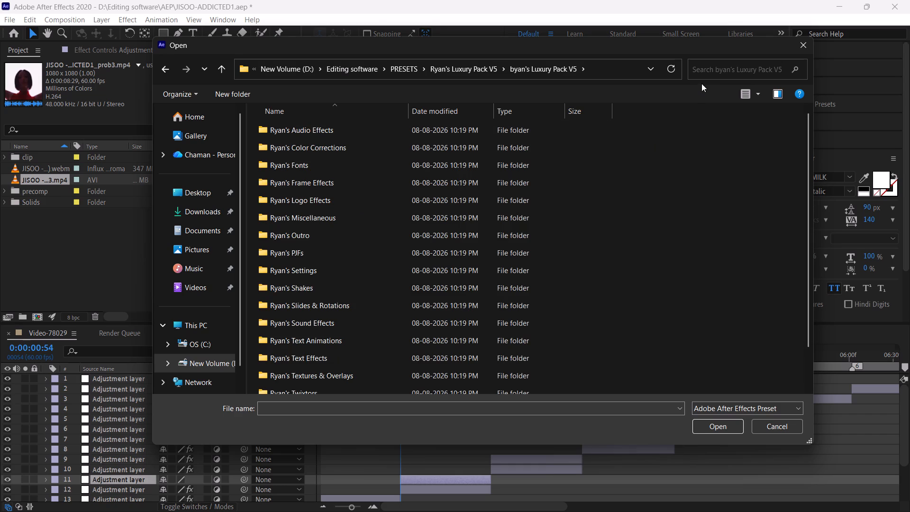
click(704, 75)
click(704, 74)
click(709, 69)
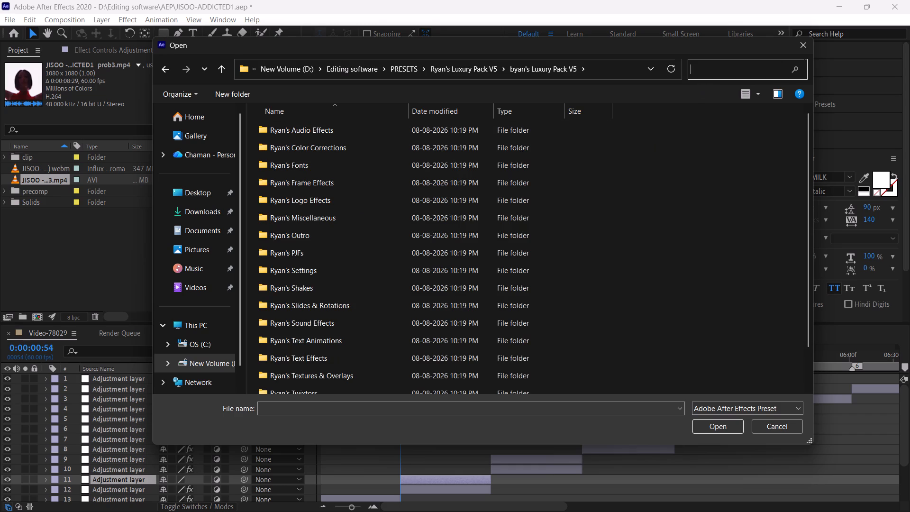
text(sha)
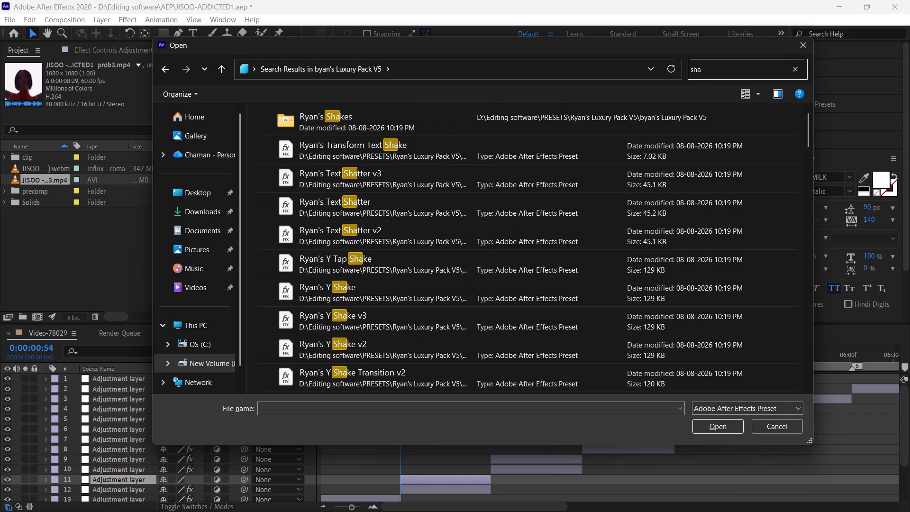
double_click(503, 125)
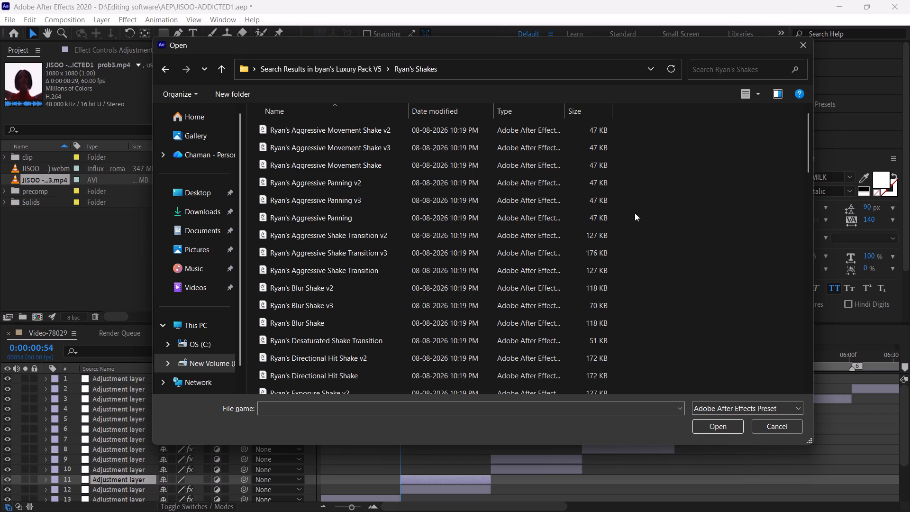
Apply the Ryan's Soft Shake preset to the second clip's new adjustment layer and reveal its keyframes.
drag(809, 157, 809, 179)
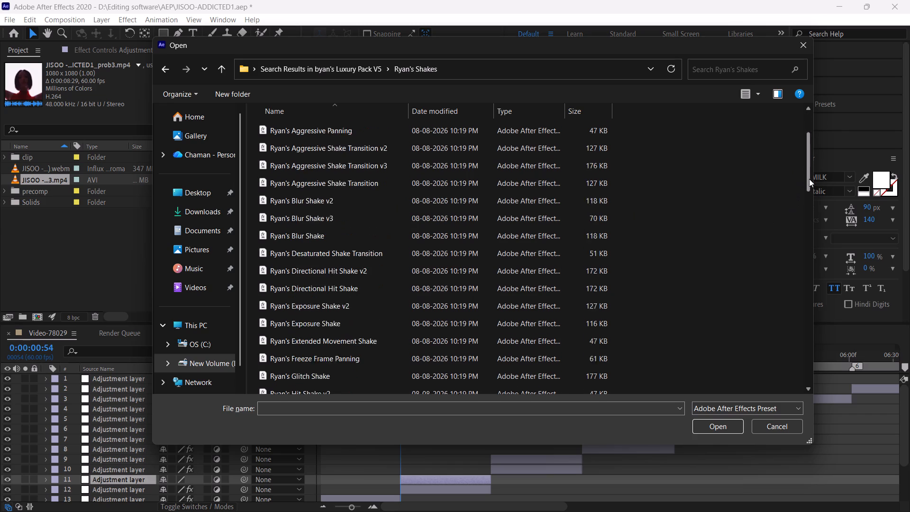
drag(809, 179, 806, 202)
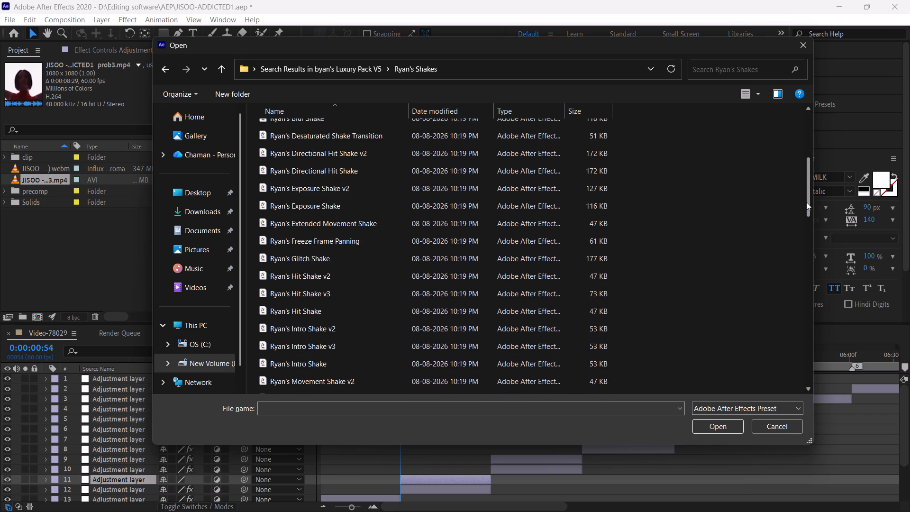
drag(806, 202, 803, 208)
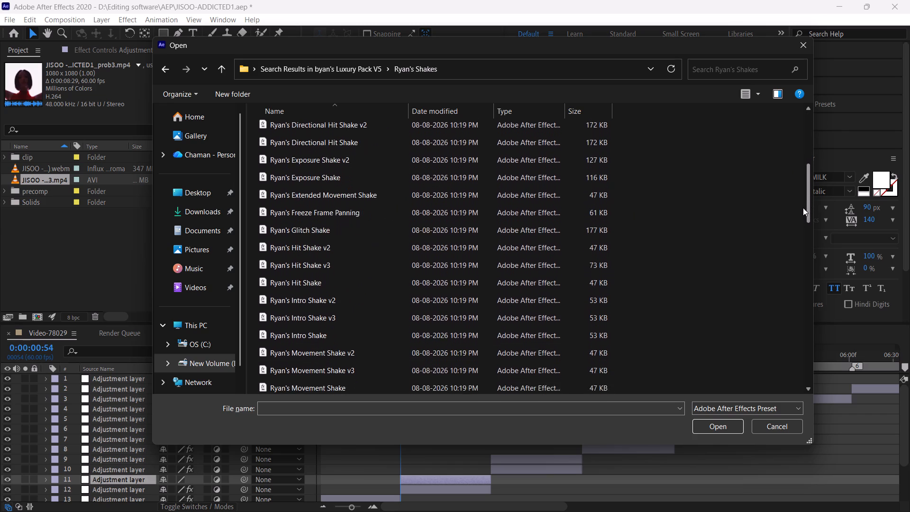
drag(803, 208, 798, 244)
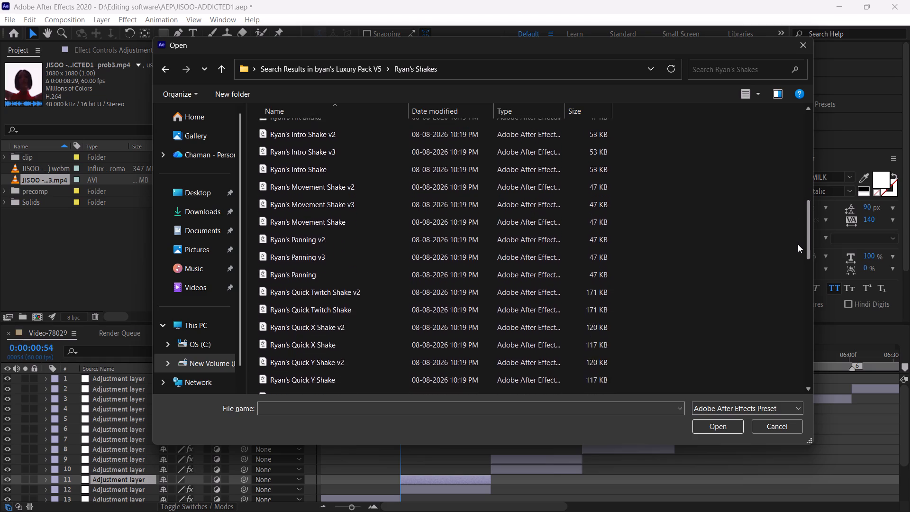
drag(798, 244, 798, 272)
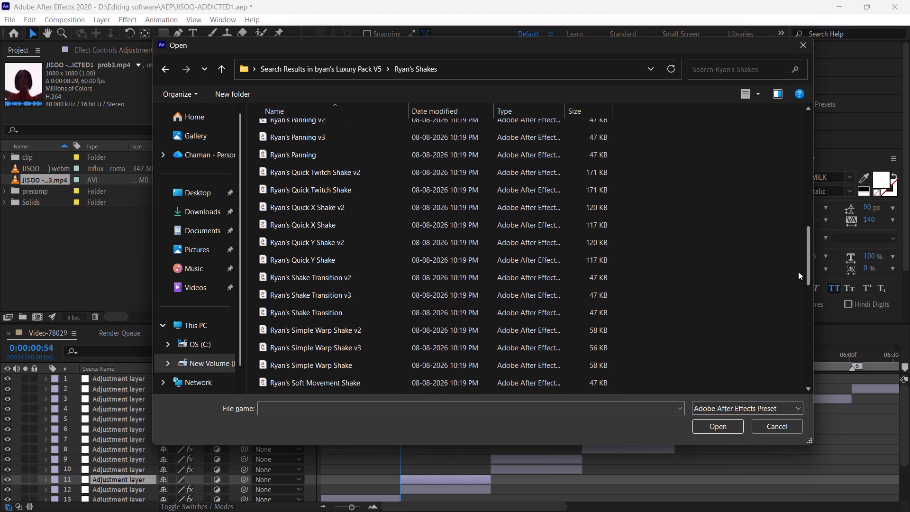
drag(798, 272, 798, 281)
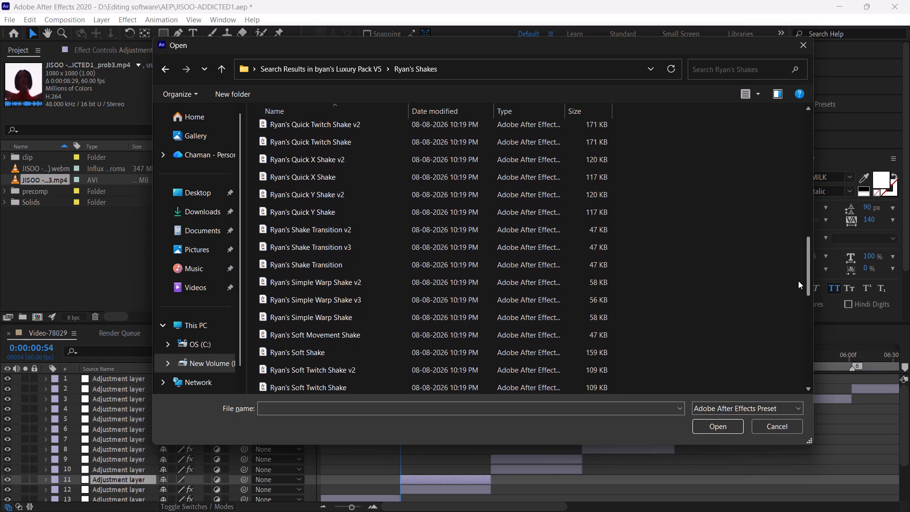
drag(798, 281, 798, 283)
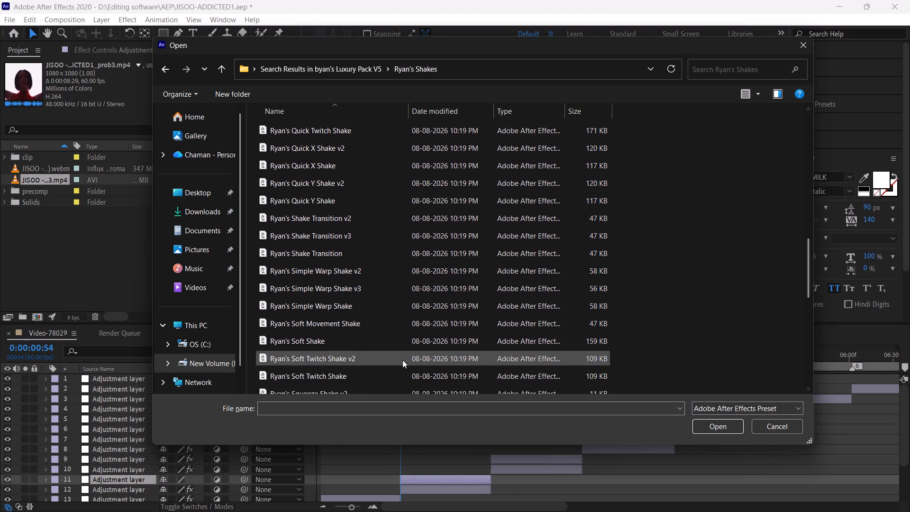
click(370, 344)
click(706, 423)
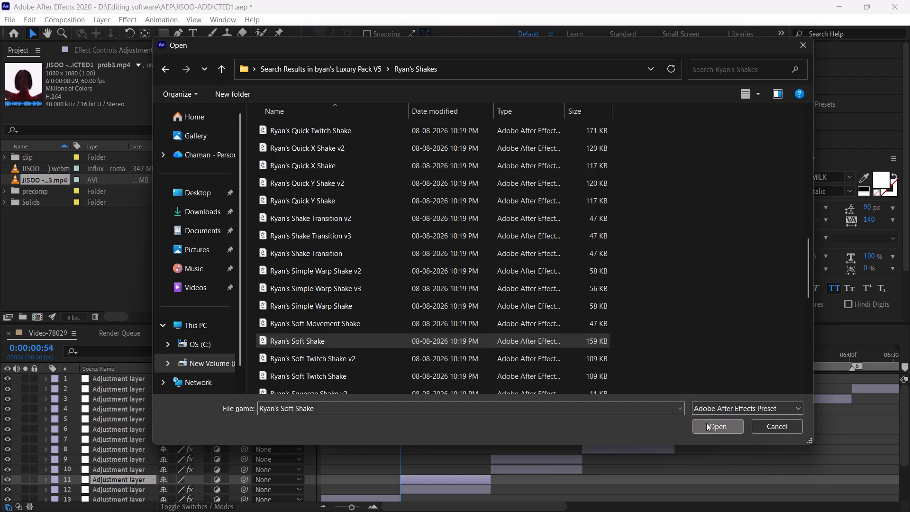
key(u)
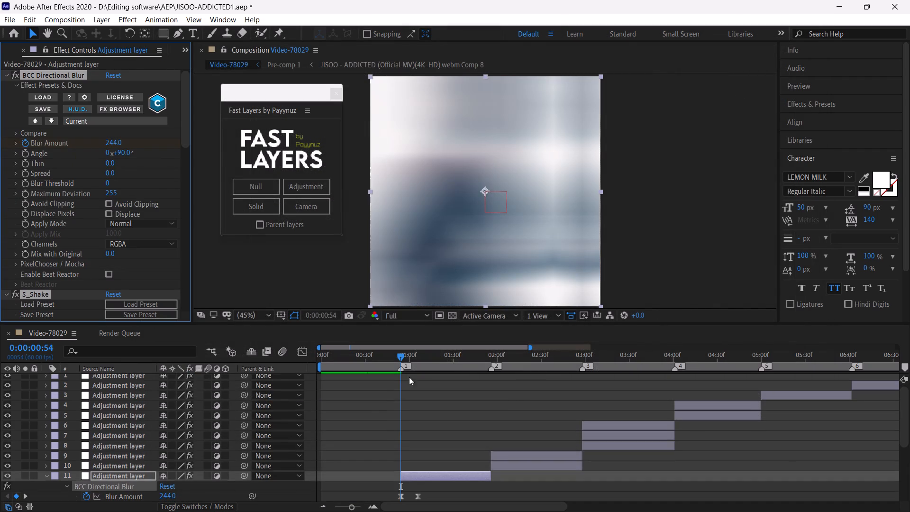
Play the transition into the second clip repeatedly from 0:00:00:41 to examine the shake.
key(space)
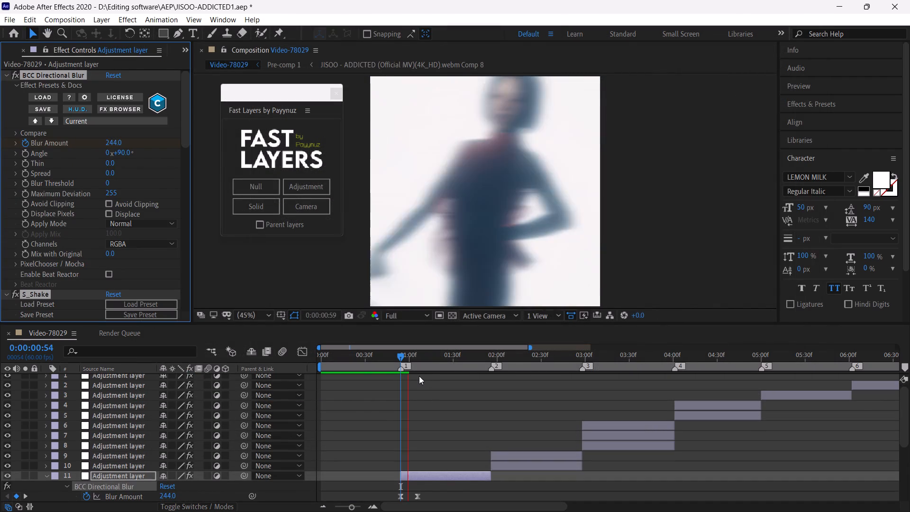
click(381, 355)
key(space)
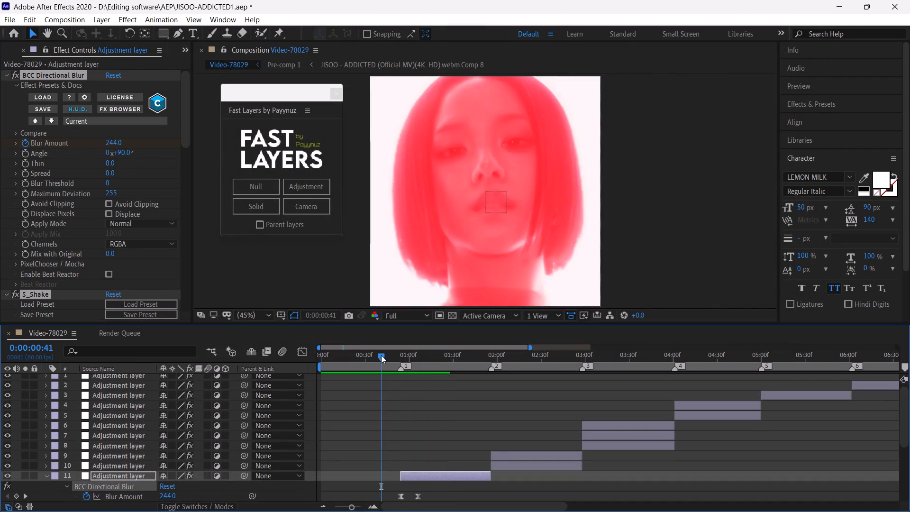
click(381, 355)
key(space)
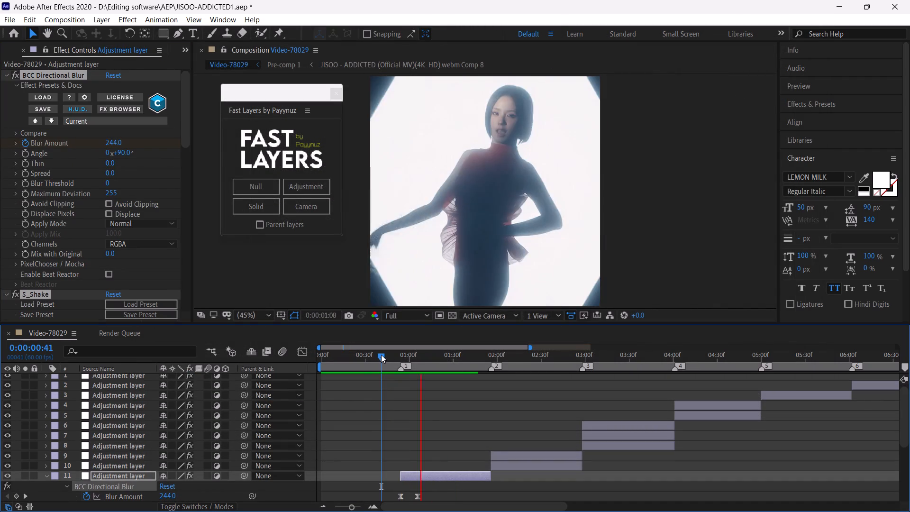
click(381, 355)
key(space)
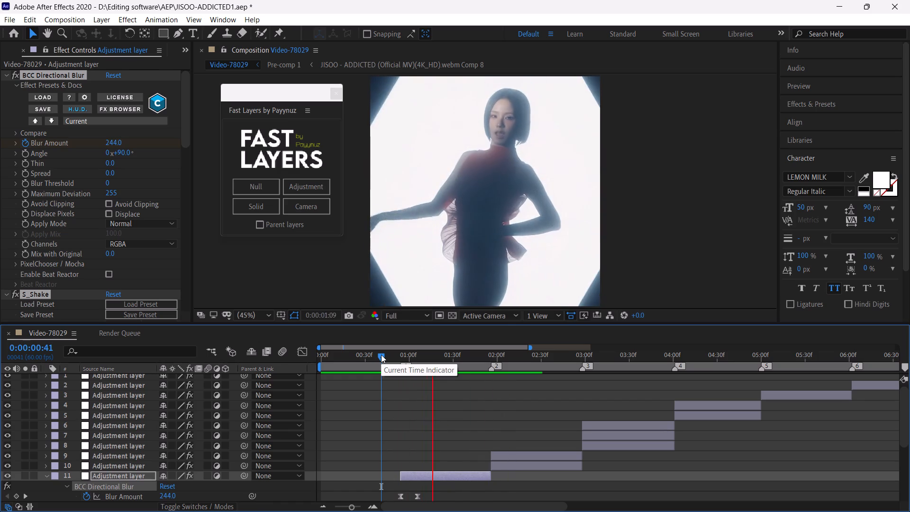
click(381, 355)
key(space)
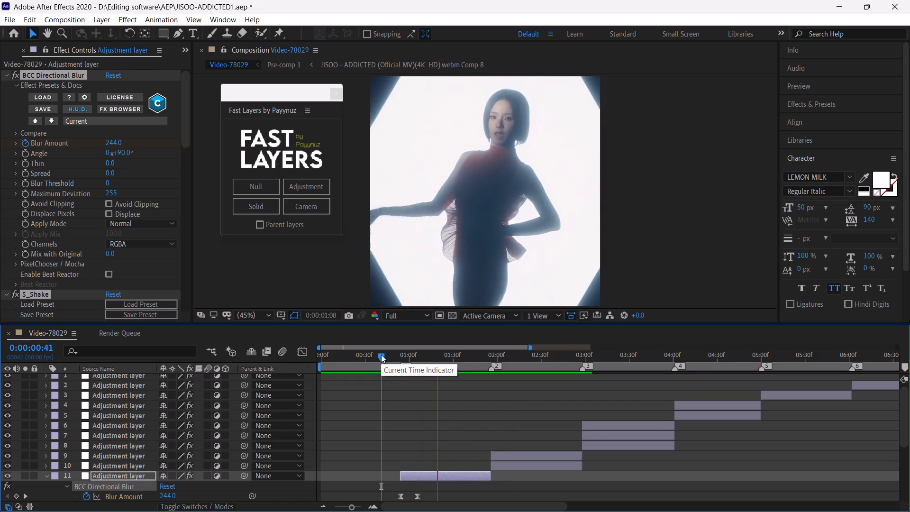
click(381, 355)
key(space)
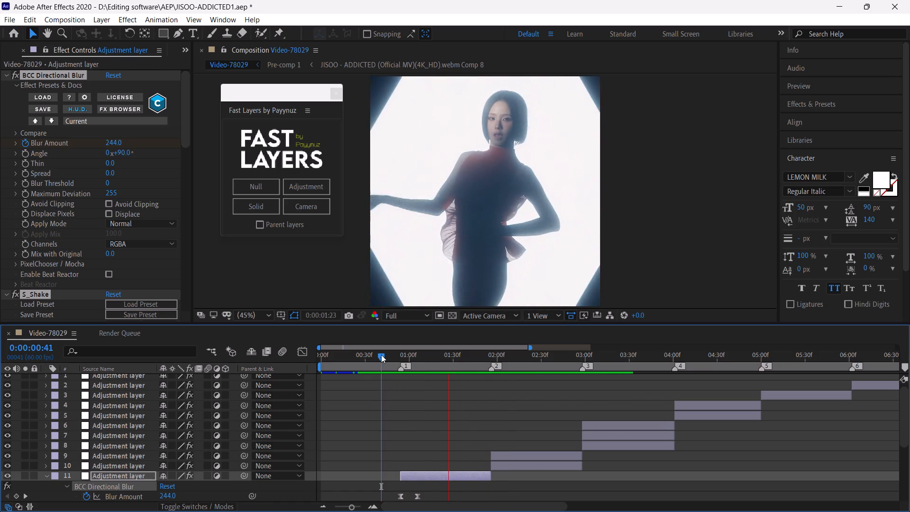
Add a new adjustment layer over the third clip at 0:00:01:56 and apply the Ryan's Soft Shake preset to it.
drag(465, 356, 491, 380)
click(510, 456)
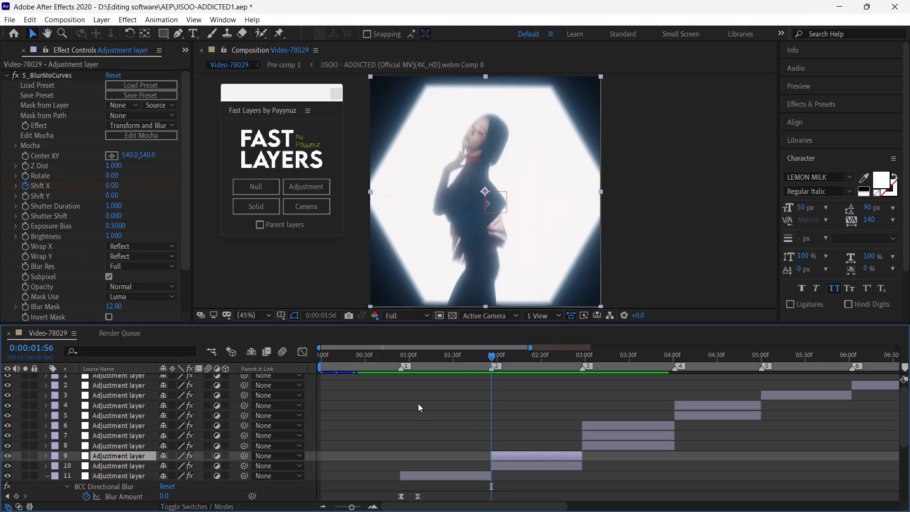
click(302, 190)
click(500, 458)
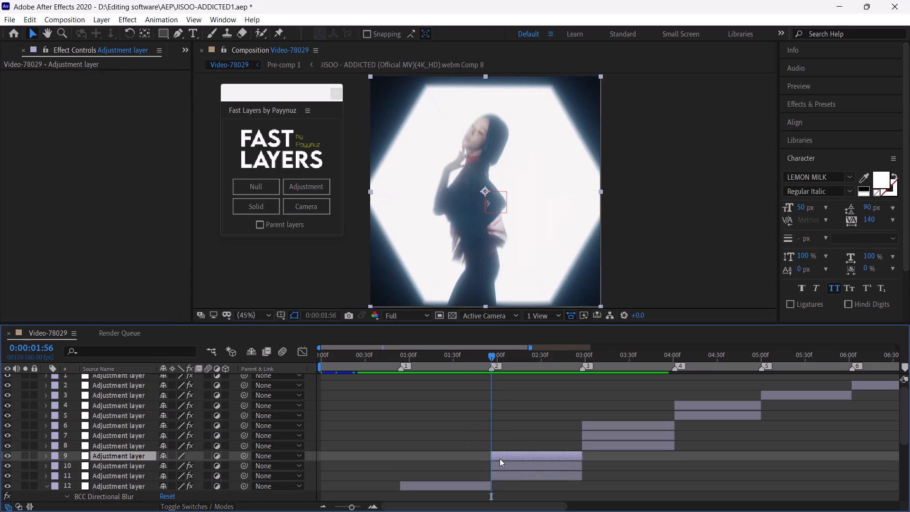
click(159, 21)
click(182, 55)
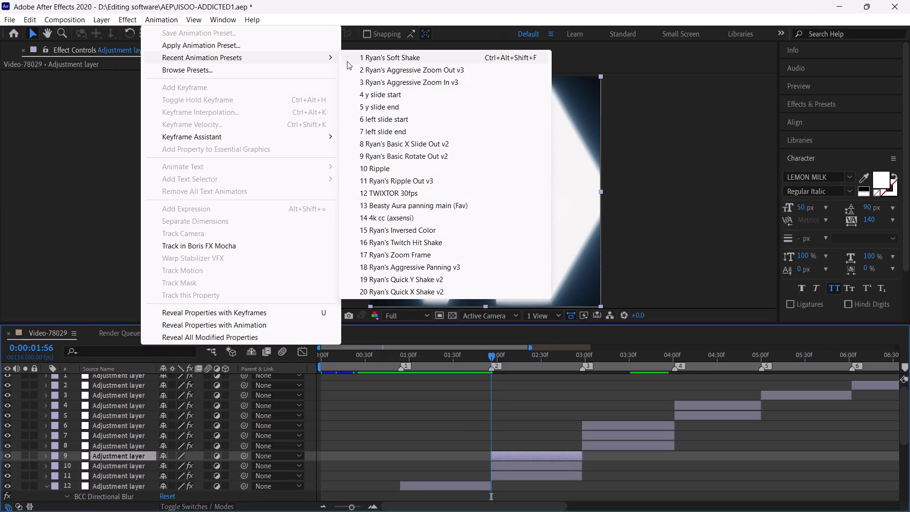
click(380, 59)
Play the transition into the third clip from 0:00:01:47 to check the shake.
key(space)
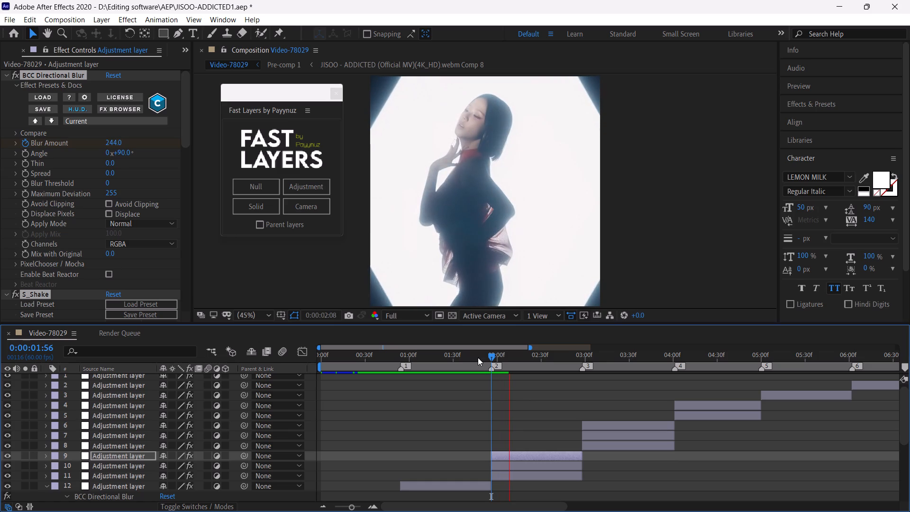
click(478, 357)
key(space)
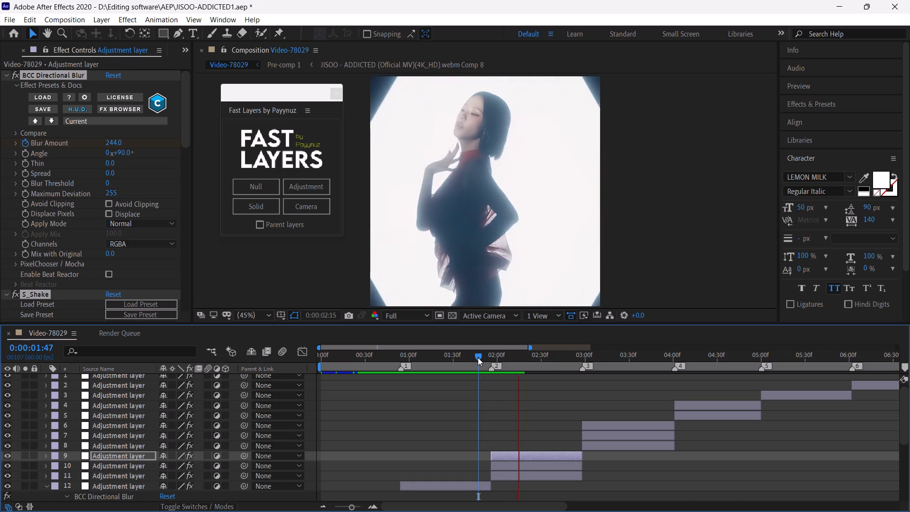
click(478, 357)
key(space)
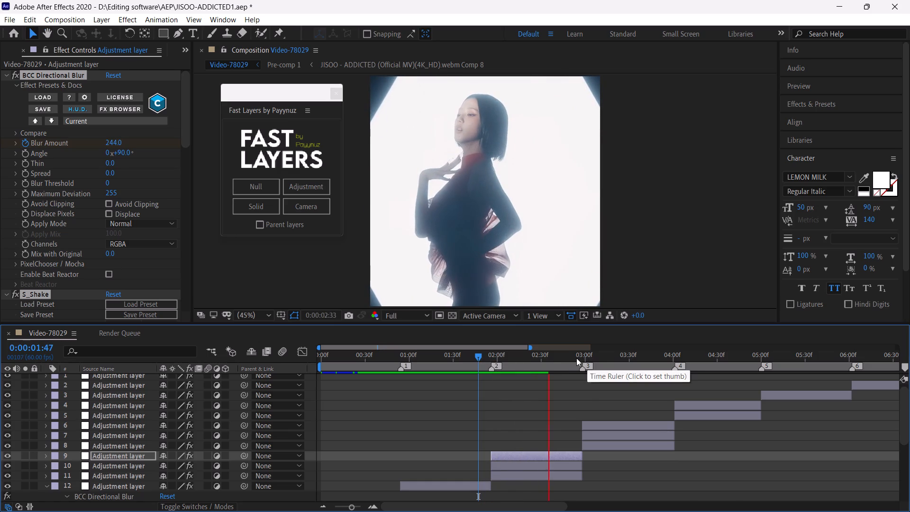
Add a new adjustment layer over the fourth clip at 0:00:02:58 and apply the Ryan's Soft Shake preset to it.
drag(572, 358, 582, 371)
click(603, 425)
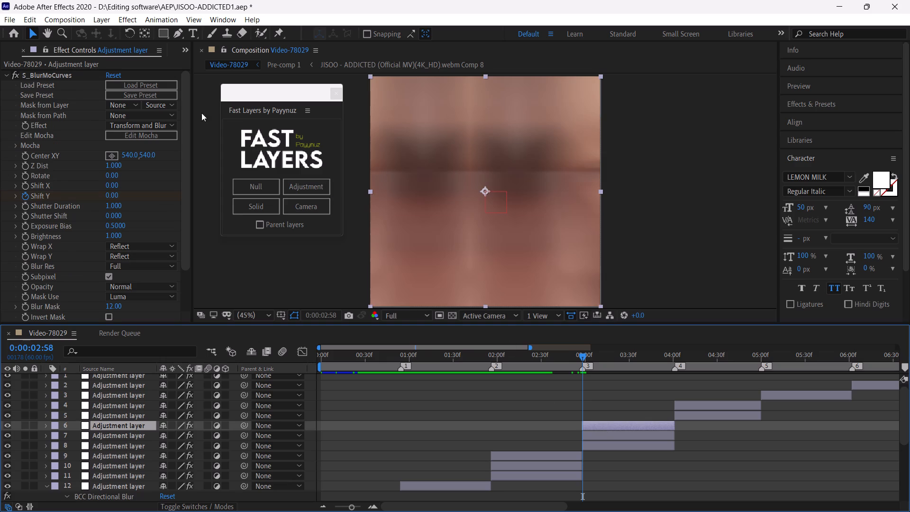
click(312, 185)
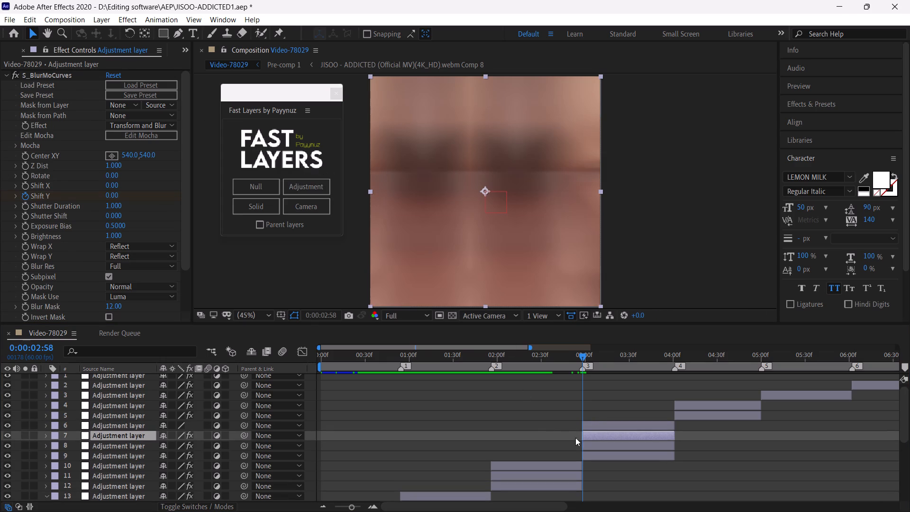
click(598, 423)
click(171, 23)
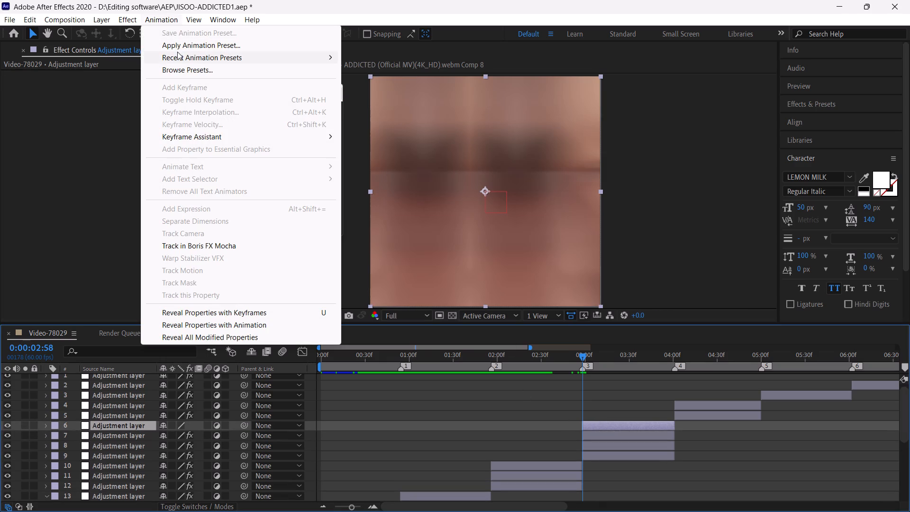
click(177, 52)
click(377, 58)
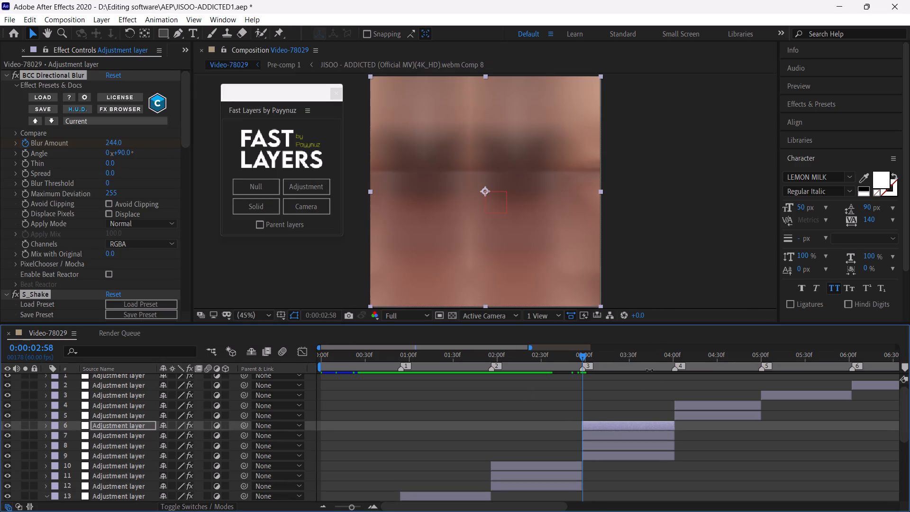
Play the start of the fourth clip from 0:00:02:58 to check its shake.
key(space)
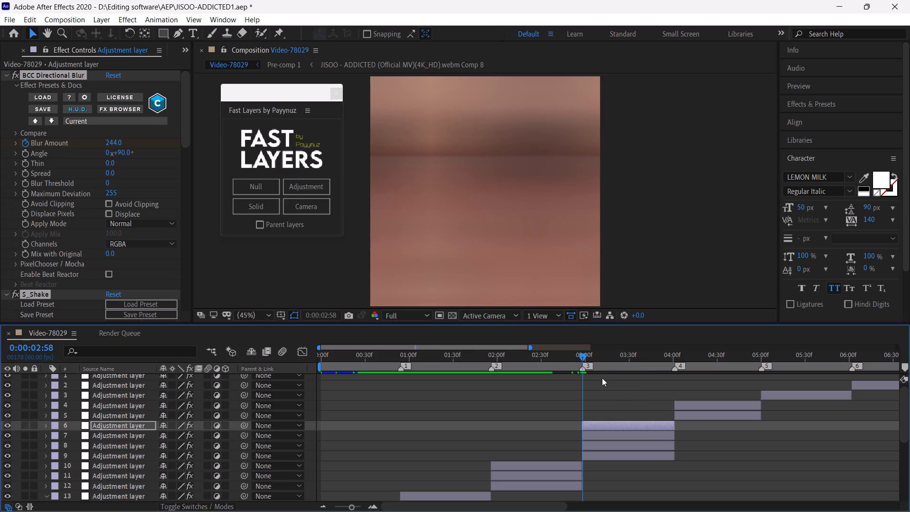
Add a new adjustment layer over the fifth clip at 0:00:04:01 and apply the Ryan's Soft Shake preset to it.
drag(668, 360, 669, 361)
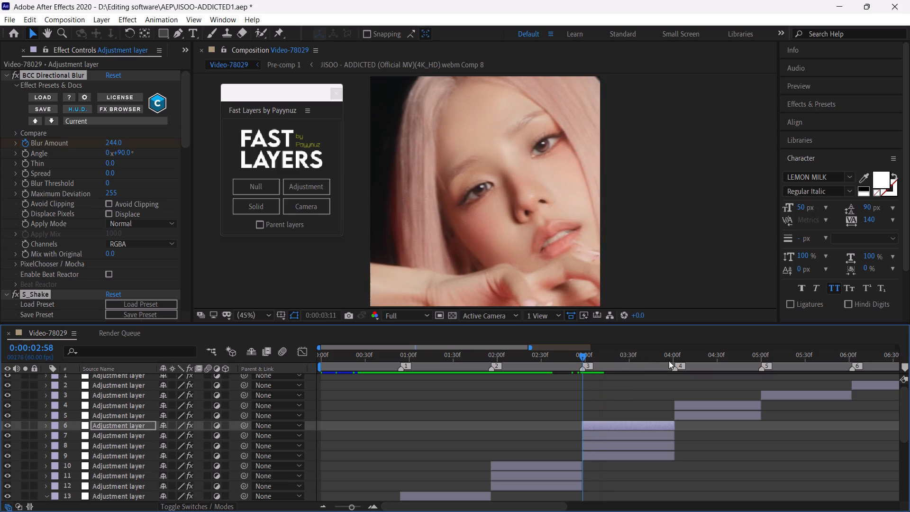
drag(669, 361, 675, 369)
click(353, 507)
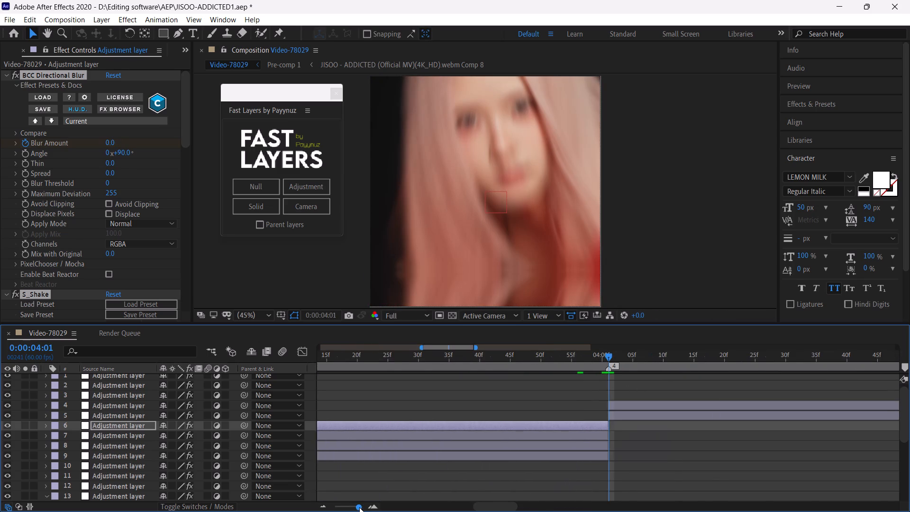
click(640, 407)
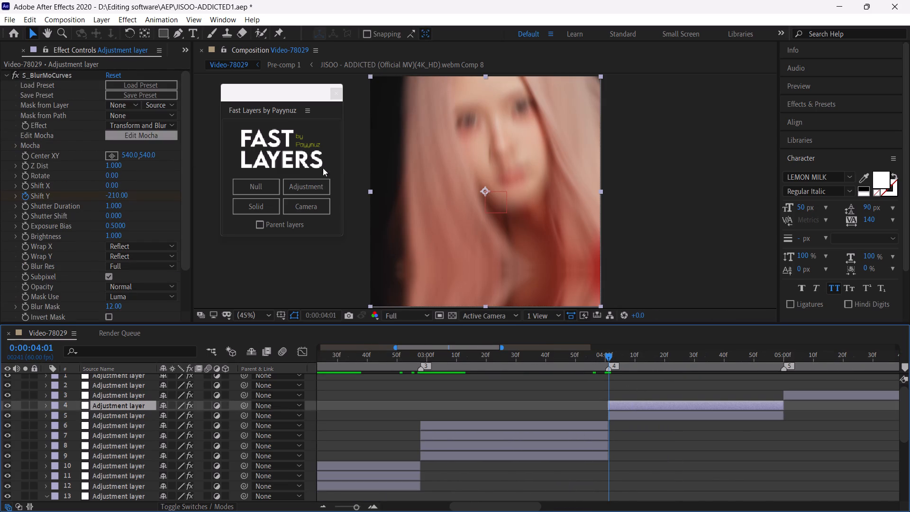
click(318, 181)
click(616, 403)
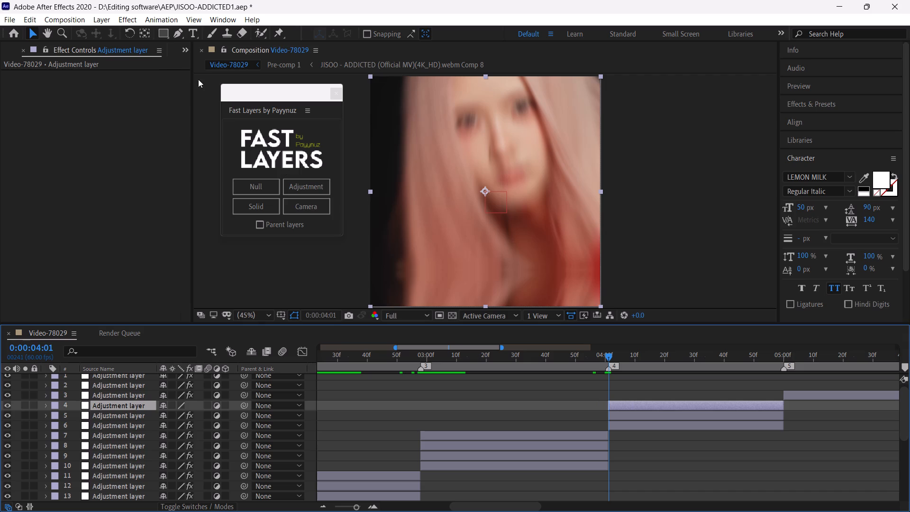
click(166, 20)
click(178, 54)
click(415, 55)
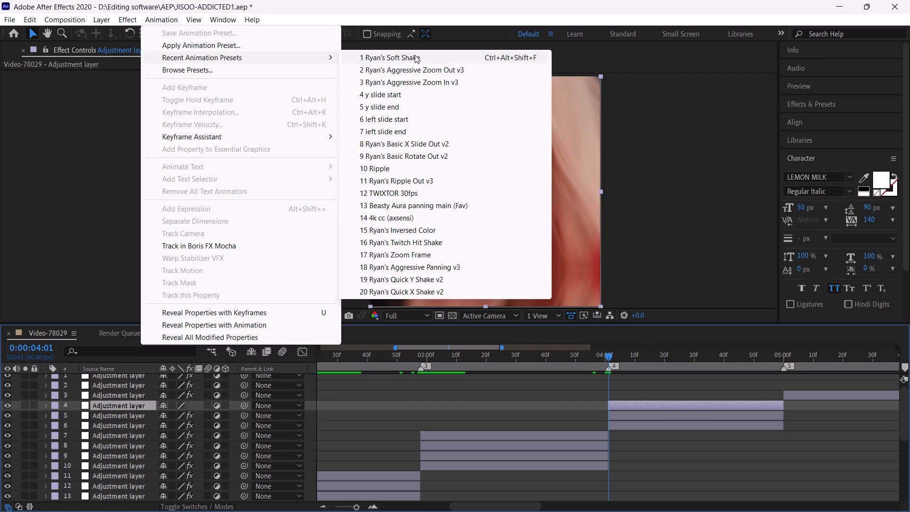
Add a new adjustment layer over the sixth clip, starting at 0:00:05:00.
drag(769, 354, 778, 365)
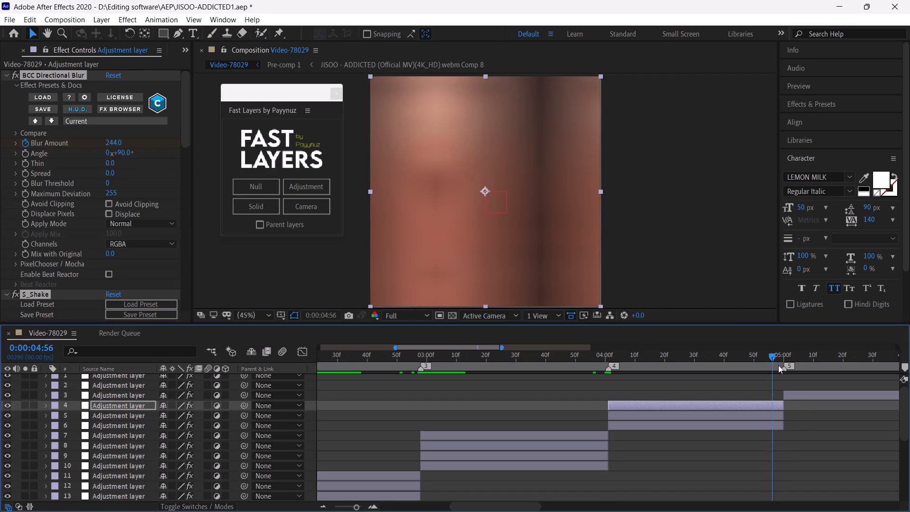
drag(778, 365, 783, 373)
click(795, 395)
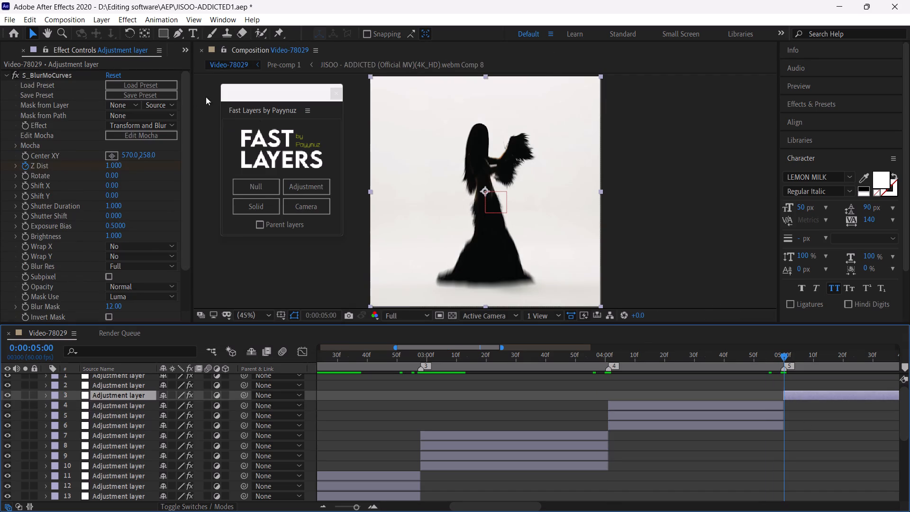
click(318, 183)
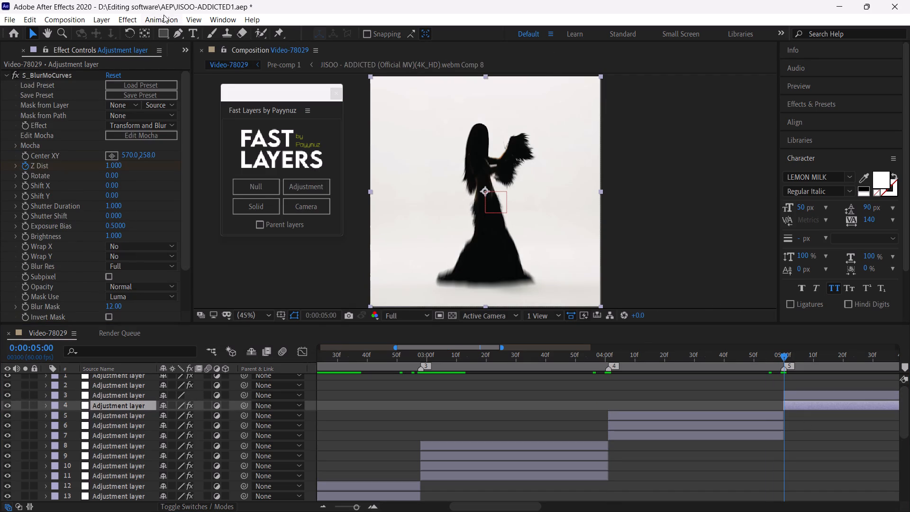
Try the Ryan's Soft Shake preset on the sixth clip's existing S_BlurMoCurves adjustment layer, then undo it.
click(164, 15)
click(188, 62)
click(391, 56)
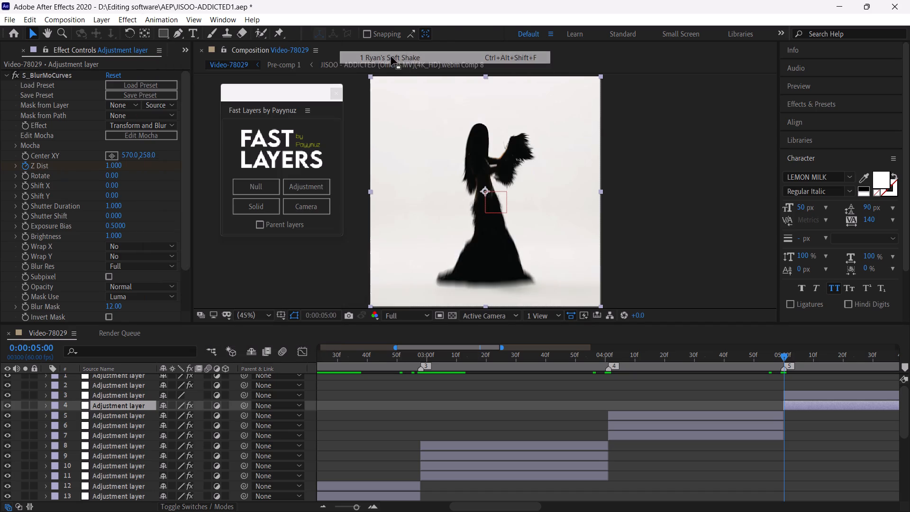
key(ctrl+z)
Apply the Ryan's Soft Shake preset to the new empty adjustment layer over the sixth clip.
click(818, 392)
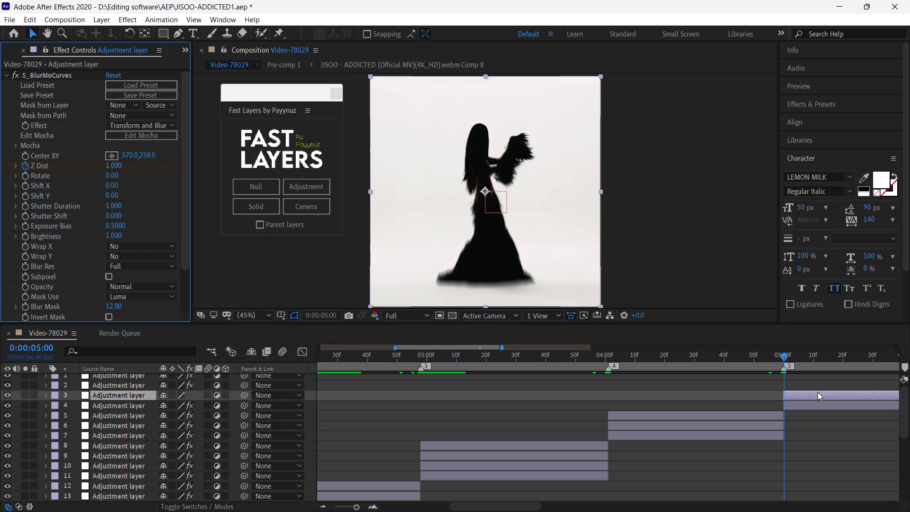
click(162, 20)
click(164, 53)
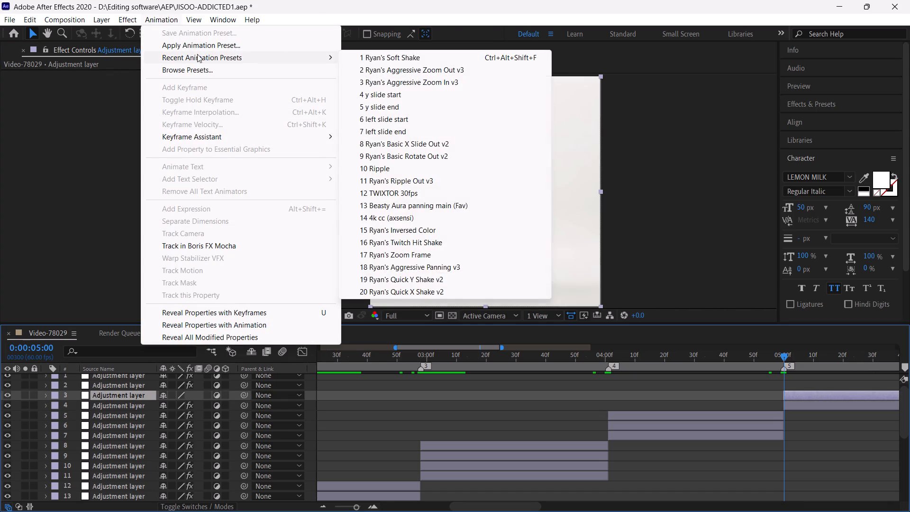
click(382, 55)
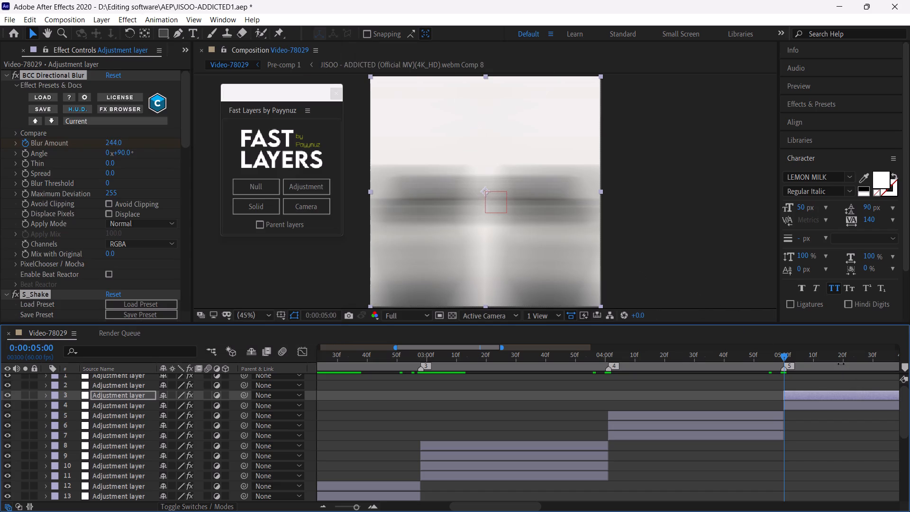
Add a new adjustment layer over the seventh clip at 0:00:06:02 and apply the Ryan's Soft Shake preset to it.
drag(839, 354, 771, 368)
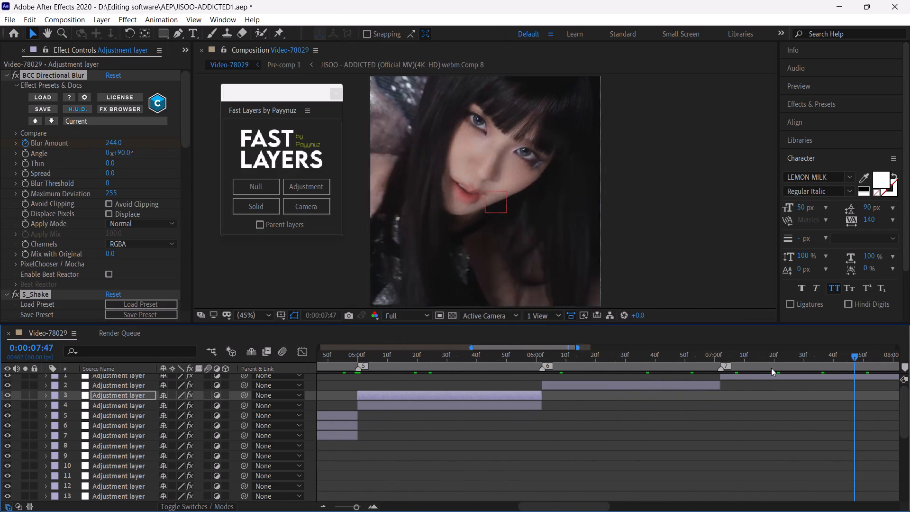
drag(771, 368, 540, 388)
click(555, 384)
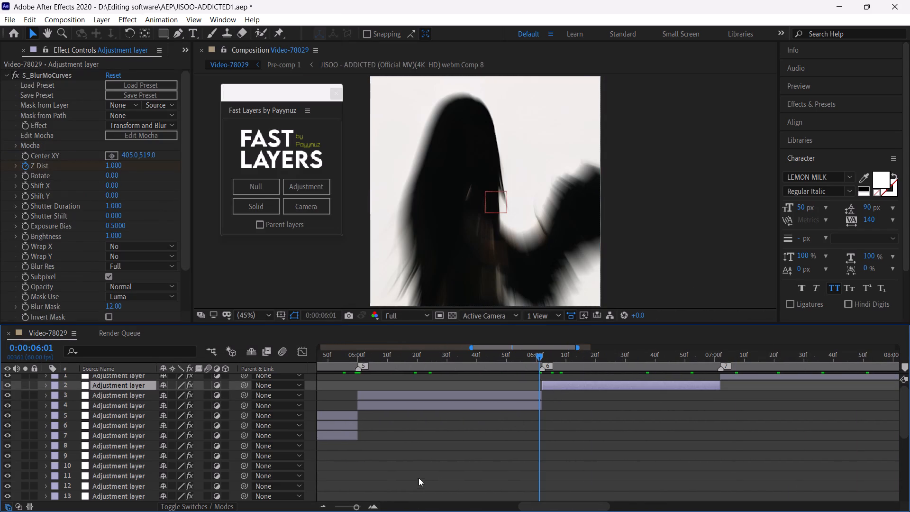
click(376, 503)
drag(538, 361, 545, 366)
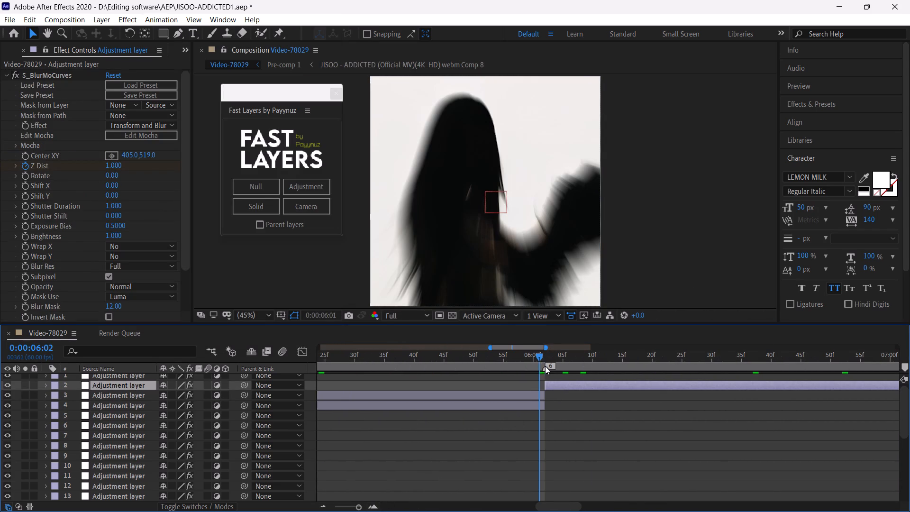
drag(545, 366, 546, 366)
click(315, 188)
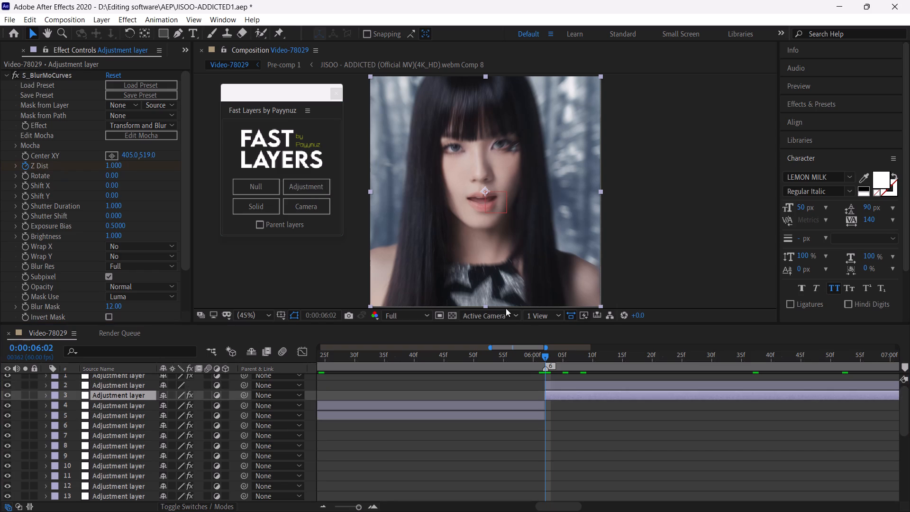
click(572, 382)
click(149, 22)
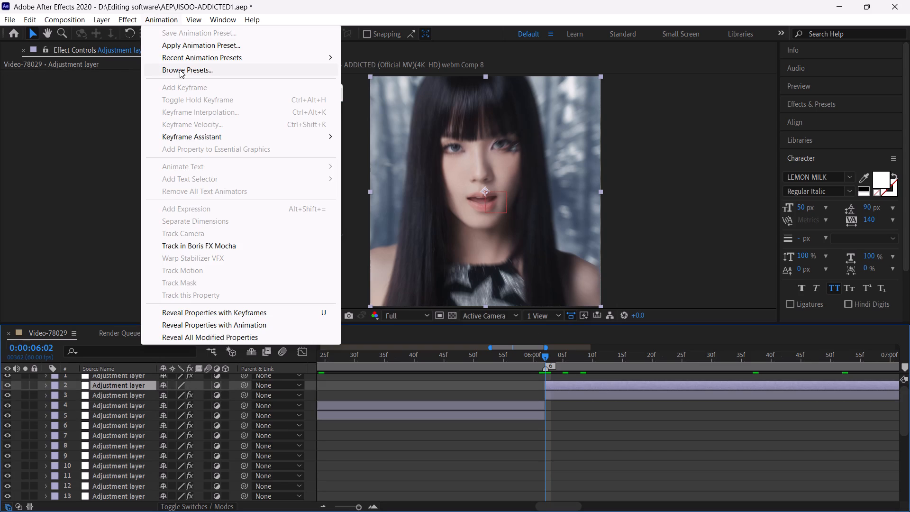
click(183, 60)
click(396, 60)
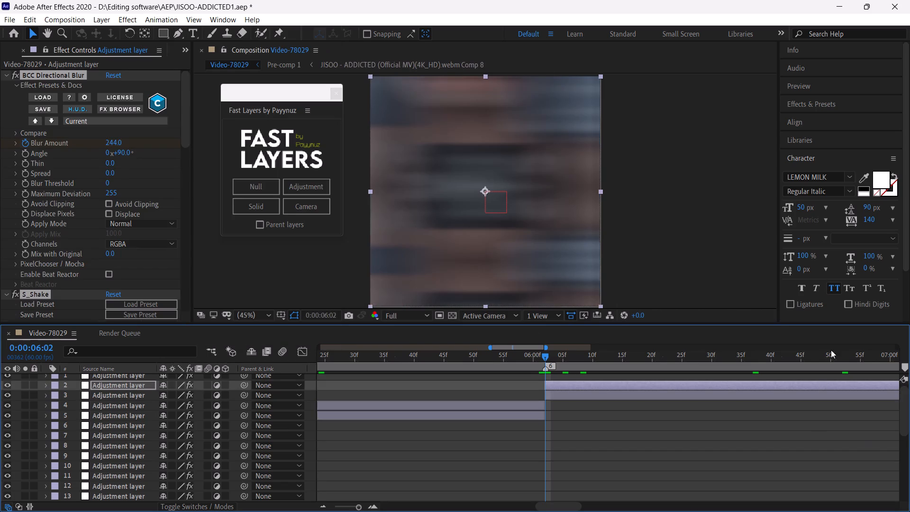
Add a new adjustment layer over the eighth clip, starting at 0:00:07:02.
drag(820, 353, 681, 387)
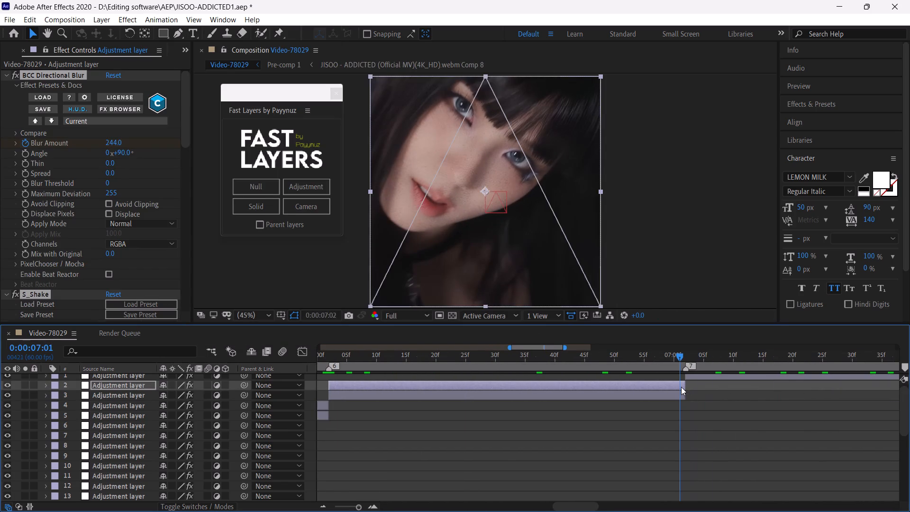
drag(681, 387, 685, 390)
scroll(739, 388, up, 1)
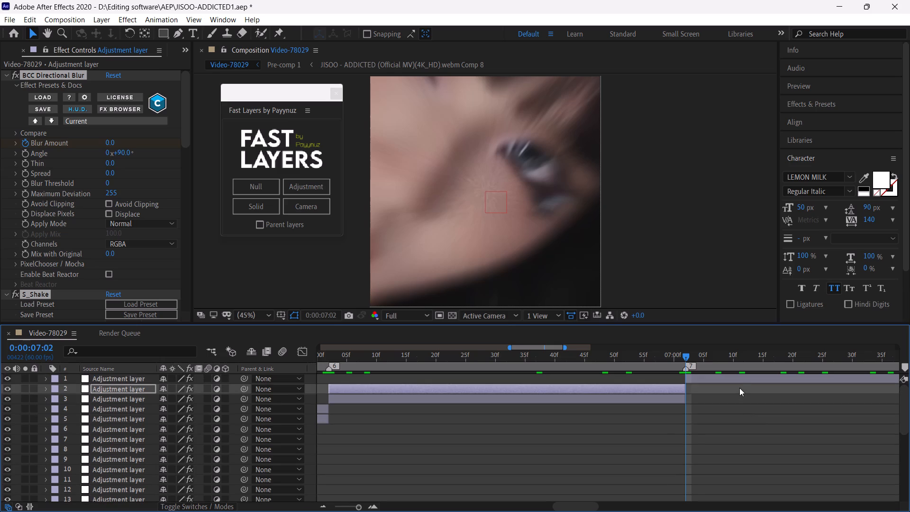
click(738, 382)
click(159, 17)
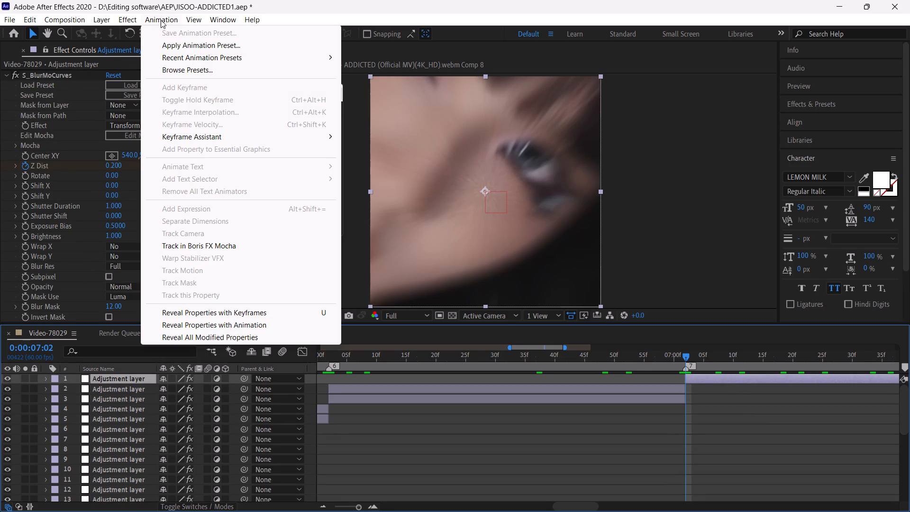
scroll(609, 384, up, 1)
scroll(609, 384, down, 1)
scroll(609, 384, up, 1)
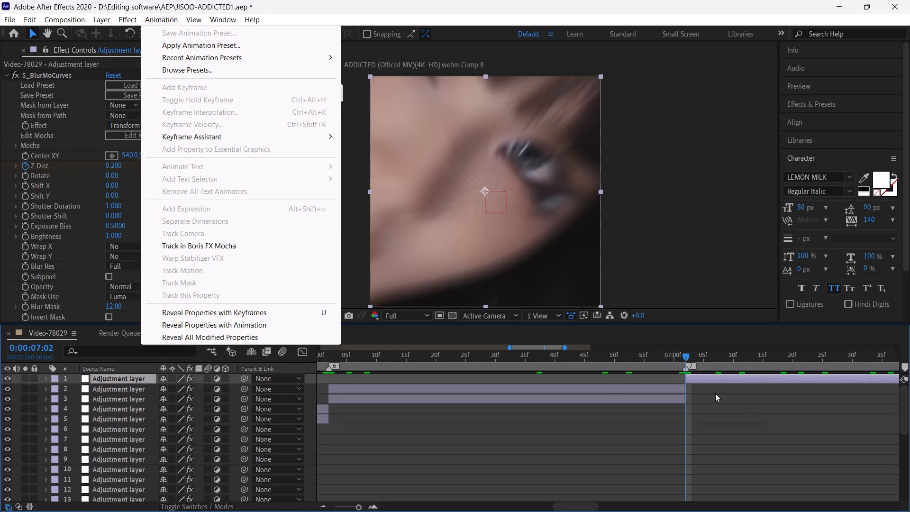
click(715, 393)
click(717, 379)
click(319, 183)
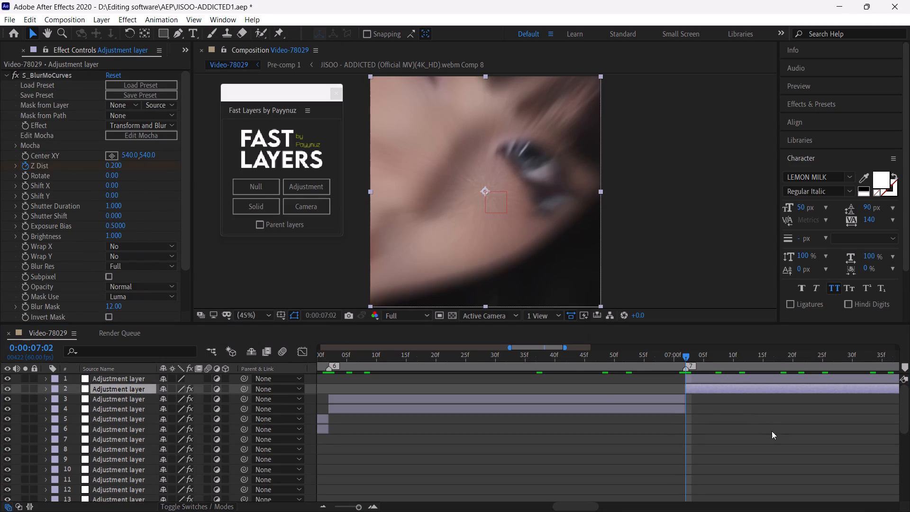
Search the preset files for "soft" and apply Ryan's Soft Shake to the new adjustment layer over the eighth clip.
click(741, 380)
click(158, 19)
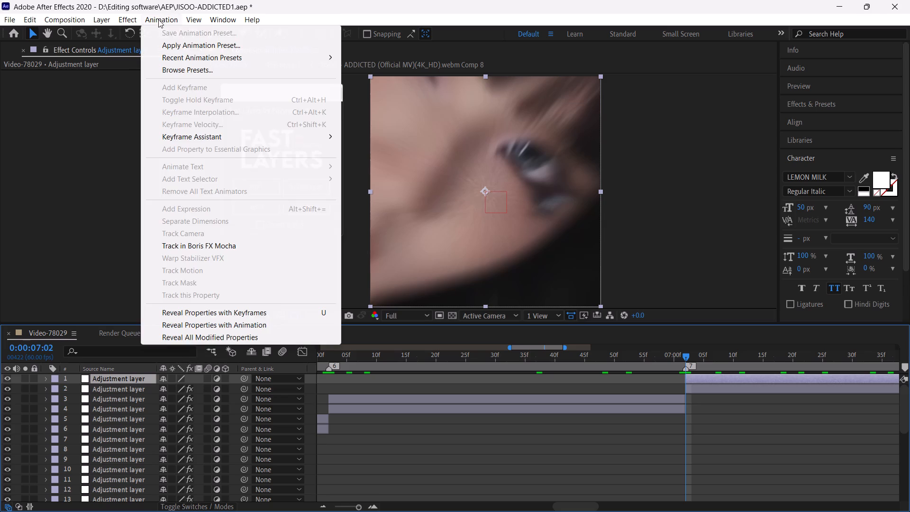
click(178, 46)
click(723, 73)
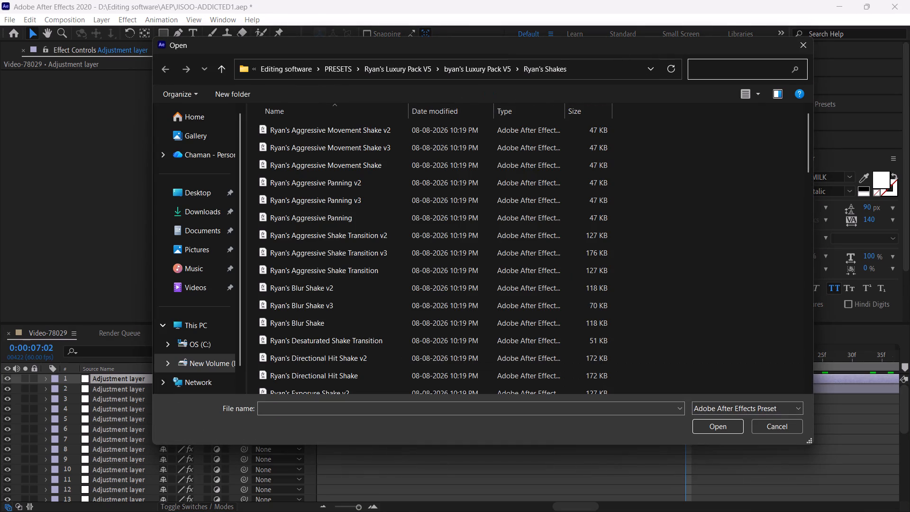
text(soft)
click(396, 173)
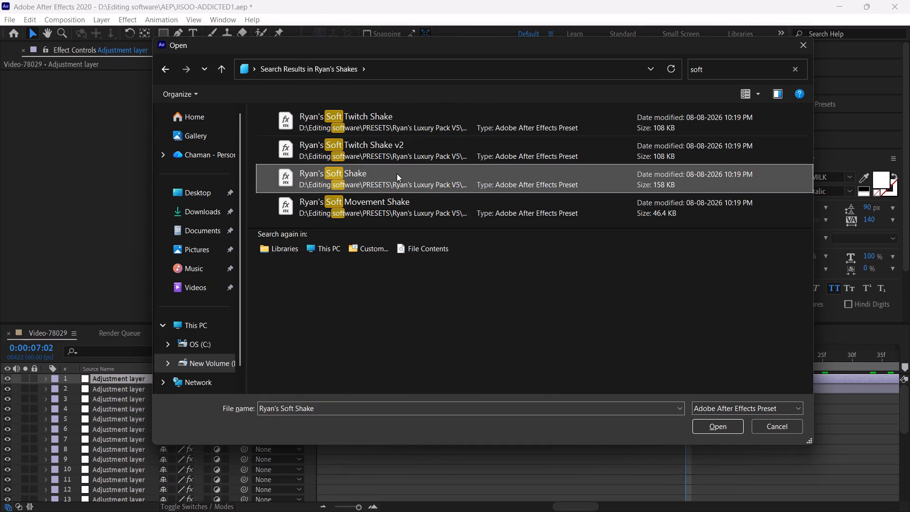
click(731, 428)
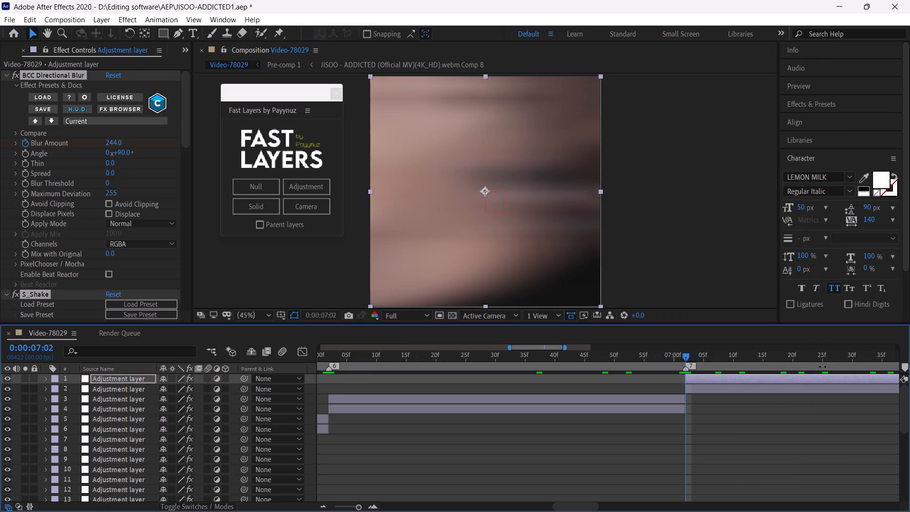
Return to the start of the composition and collapse the keyframed properties of the second clip's shake adjustment layer.
drag(784, 352, 679, 419)
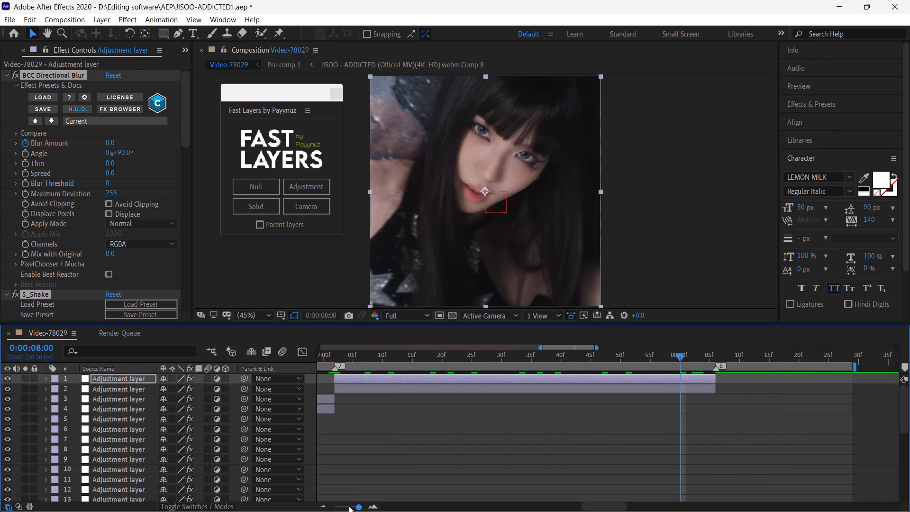
drag(349, 508, 333, 505)
click(337, 362)
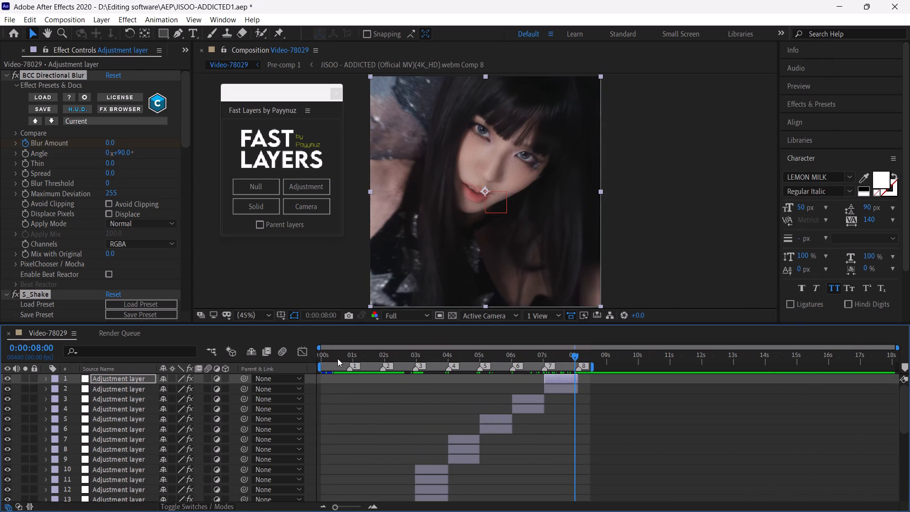
drag(337, 358, 299, 348)
scroll(377, 390, down, 4)
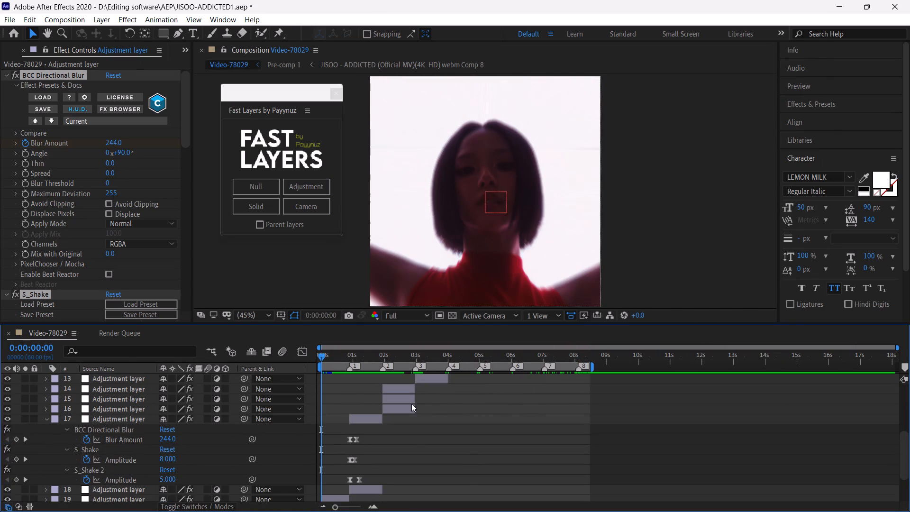
click(371, 418)
key(u)
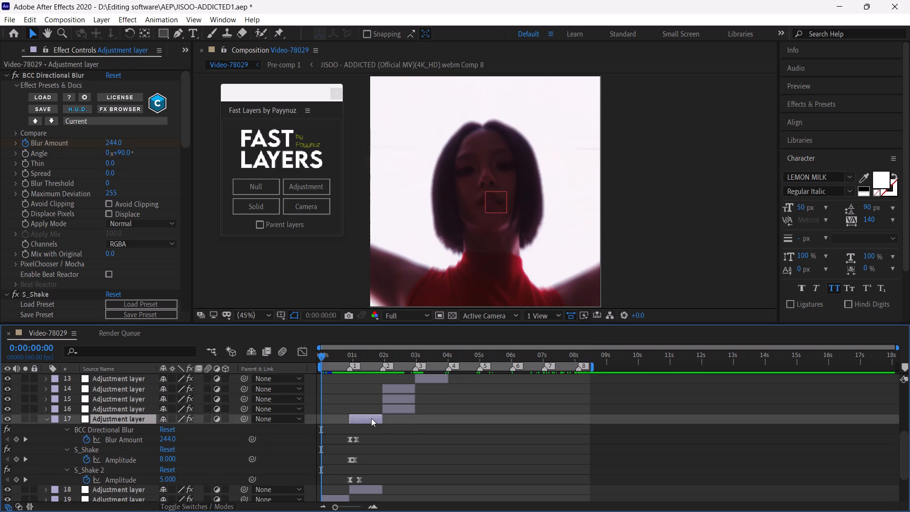
Add a full-length adjustment layer directly above the enhanced JISOO - ADDICTED1_prob3.mp4 footage.
click(424, 461)
click(427, 464)
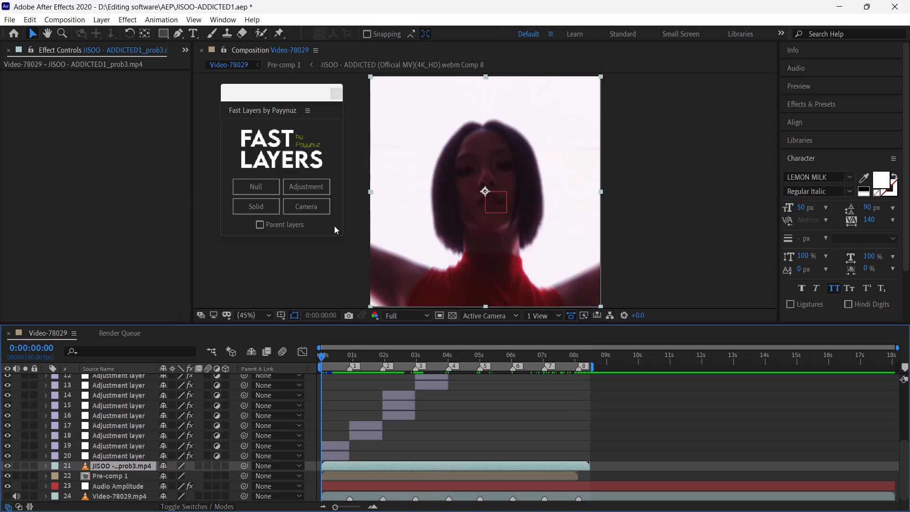
click(313, 188)
Split the enhanced JISOO footage and its full-length adjustment layer at 0:00:08:06 and delete the parts after that point.
click(580, 355)
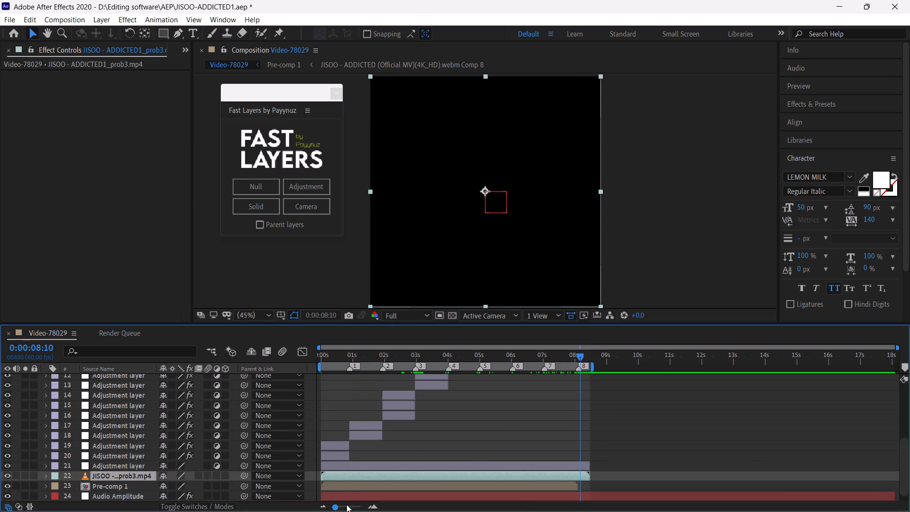
drag(346, 504, 358, 507)
drag(577, 357, 590, 368)
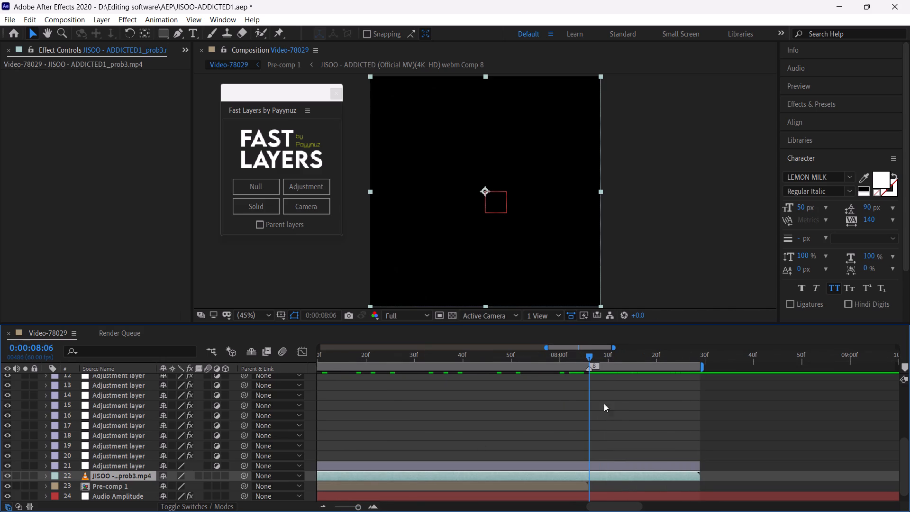
click(618, 473)
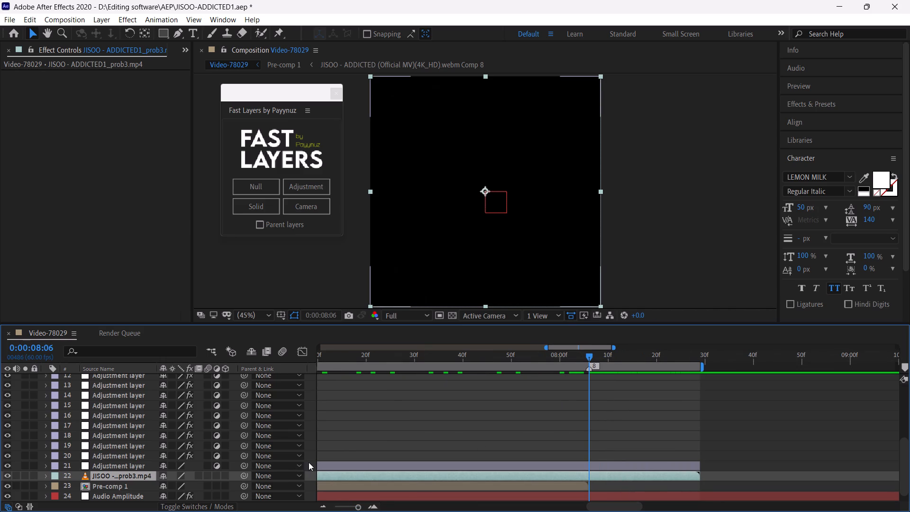
drag(309, 462, 311, 472)
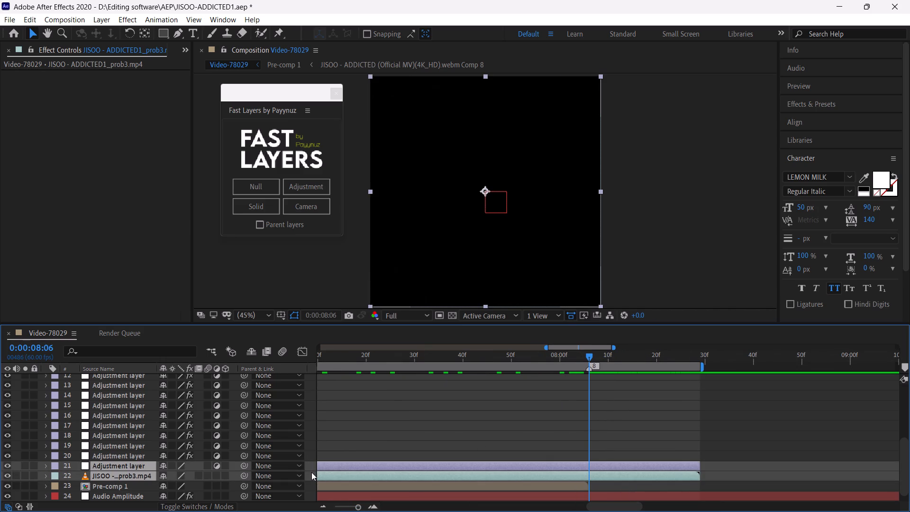
key(ctrl+shift+d)
key(BackSpace)
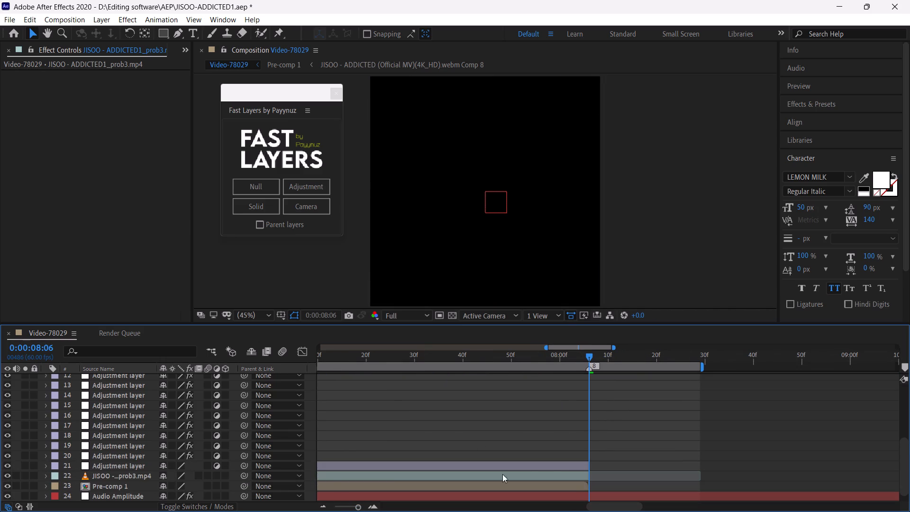
Apply the recent preset Ryan's Aggressive Panning v3 to the full-length adjustment layer, starting at 0:00:00:00.
click(573, 477)
click(573, 466)
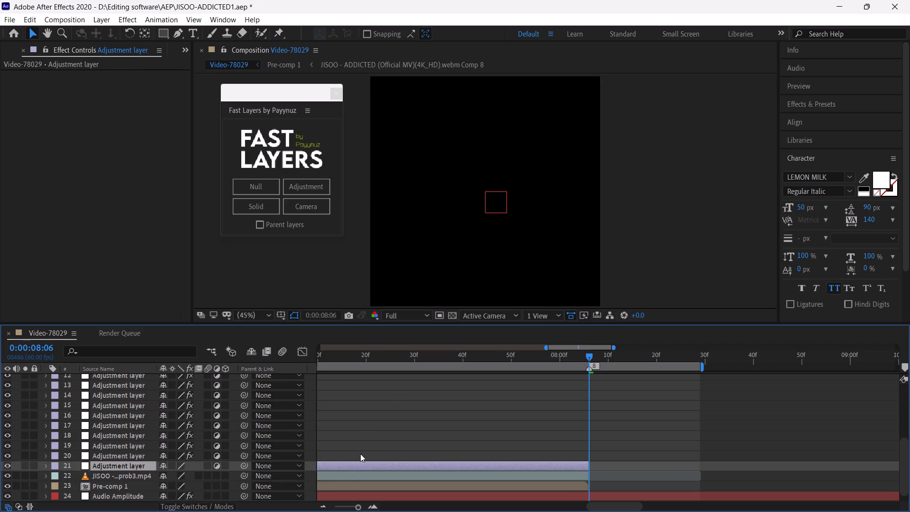
drag(346, 504, 332, 505)
drag(337, 357, 299, 354)
click(158, 22)
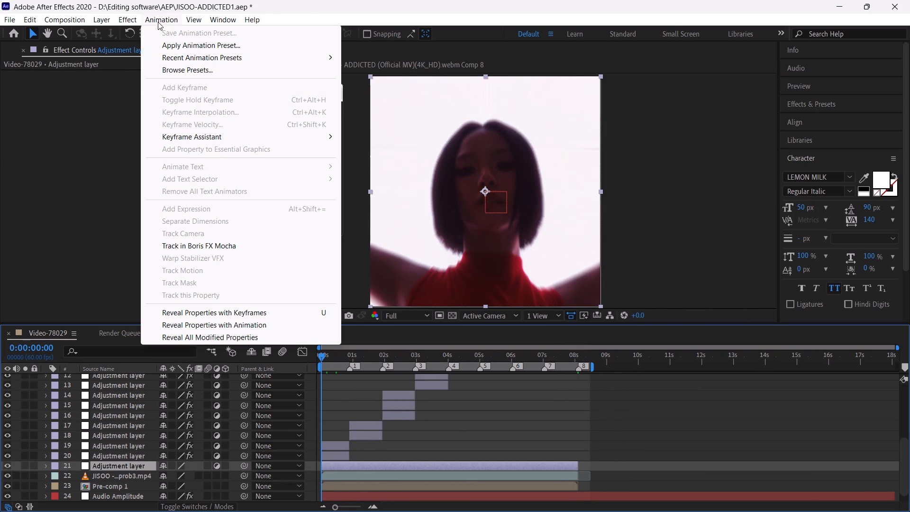
click(170, 58)
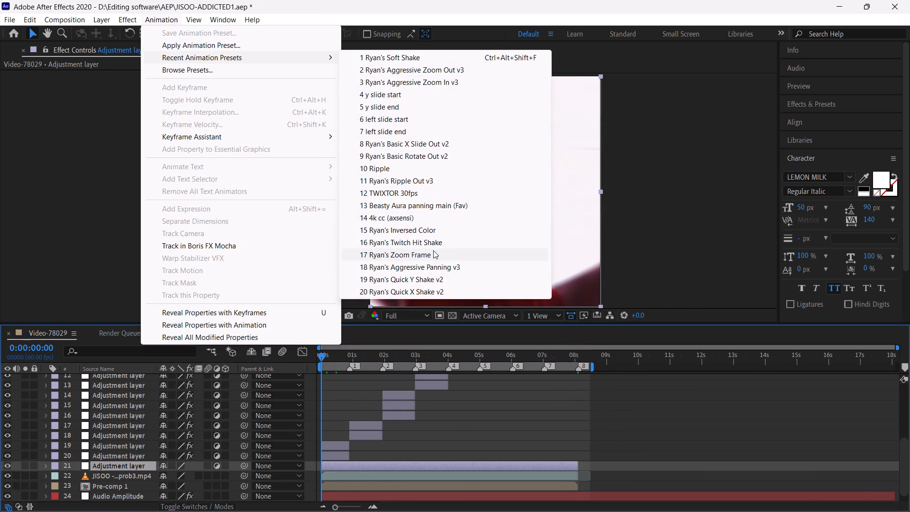
click(431, 265)
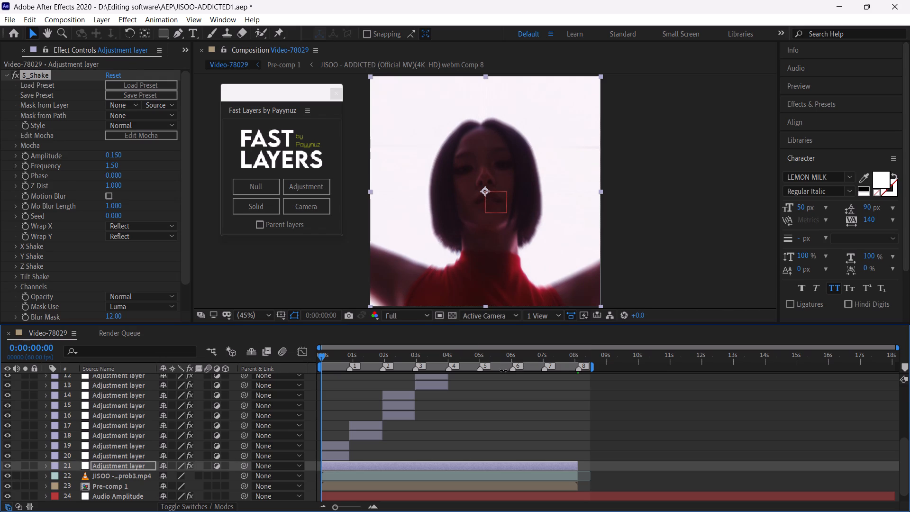
Preview the opening clip with the new panning effect and collapse the S_Shake settings.
key(u)
key(space)
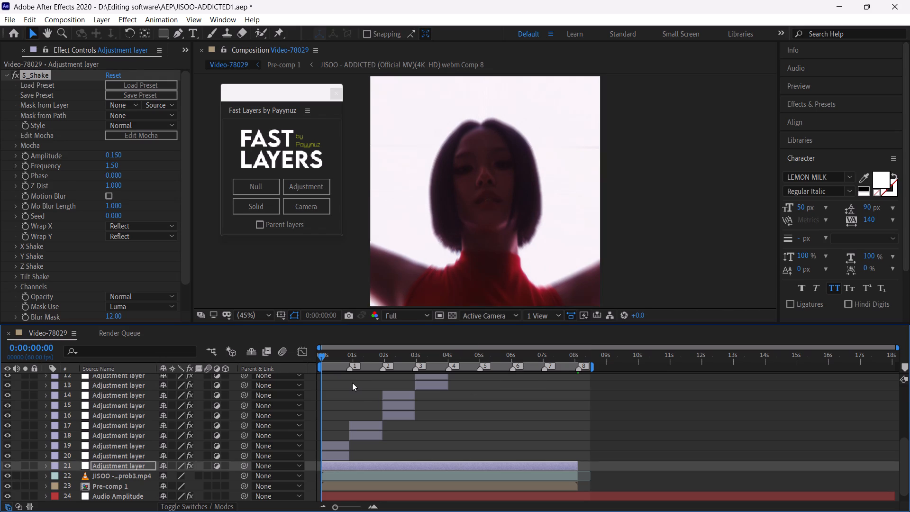
click(3, 73)
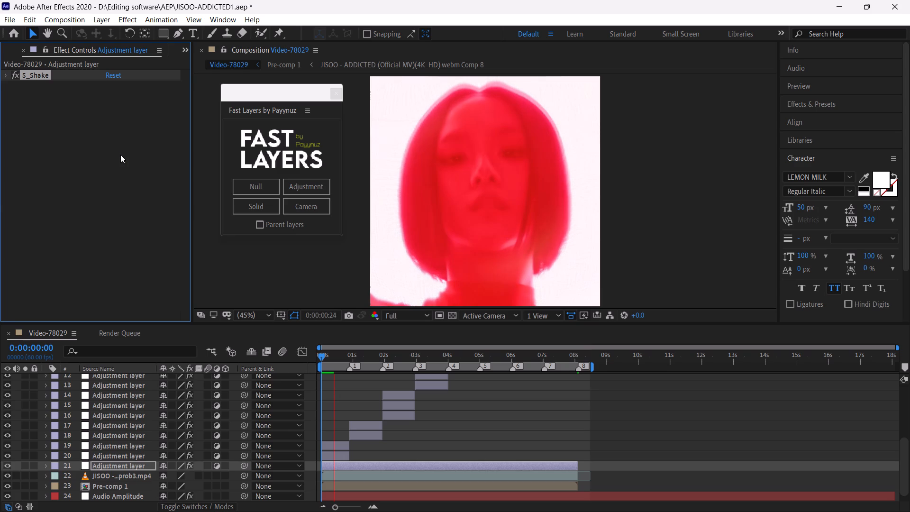
click(334, 356)
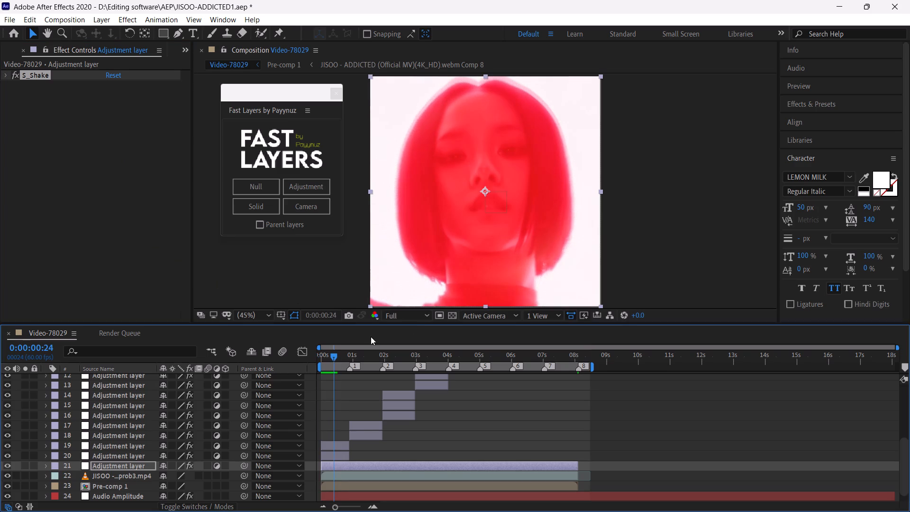
Set the preview resolution to Quarter and save the project while replaying from the start.
click(410, 313)
click(420, 384)
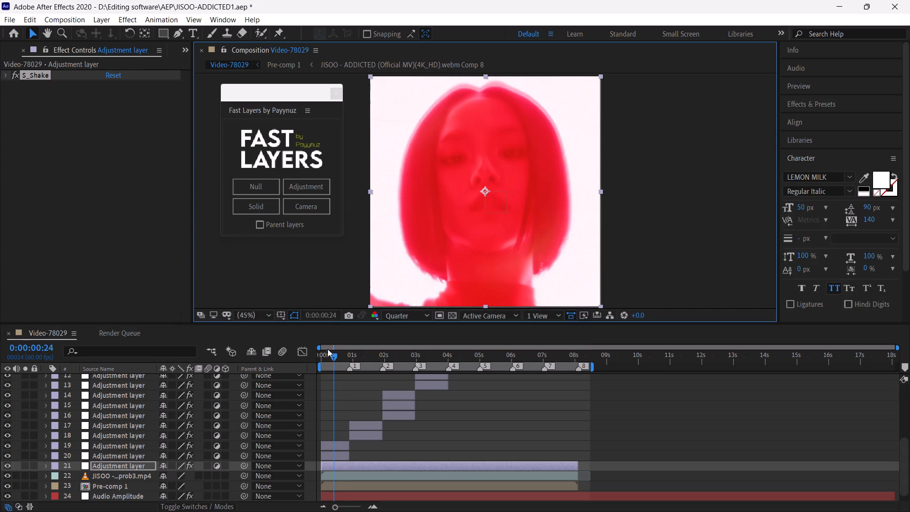
drag(331, 355, 288, 352)
key(space)
key(ctrl+s)
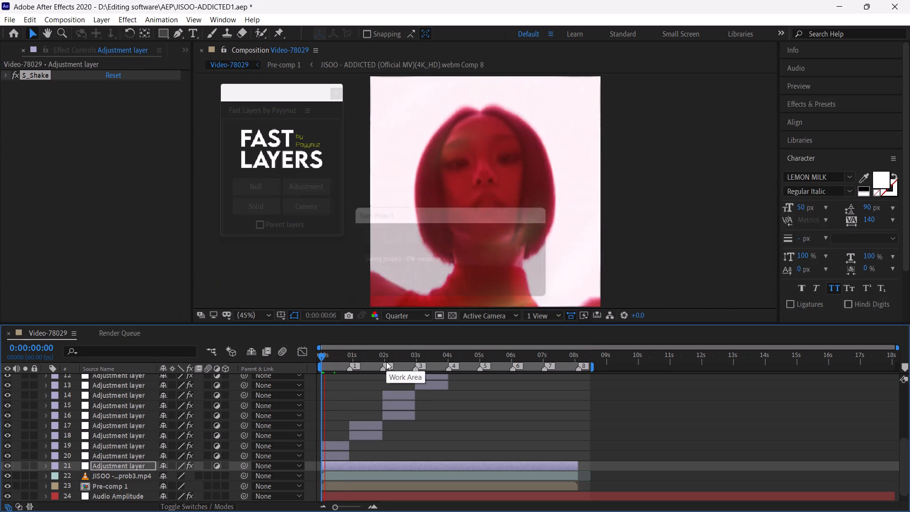
scroll(453, 192, down, 1)
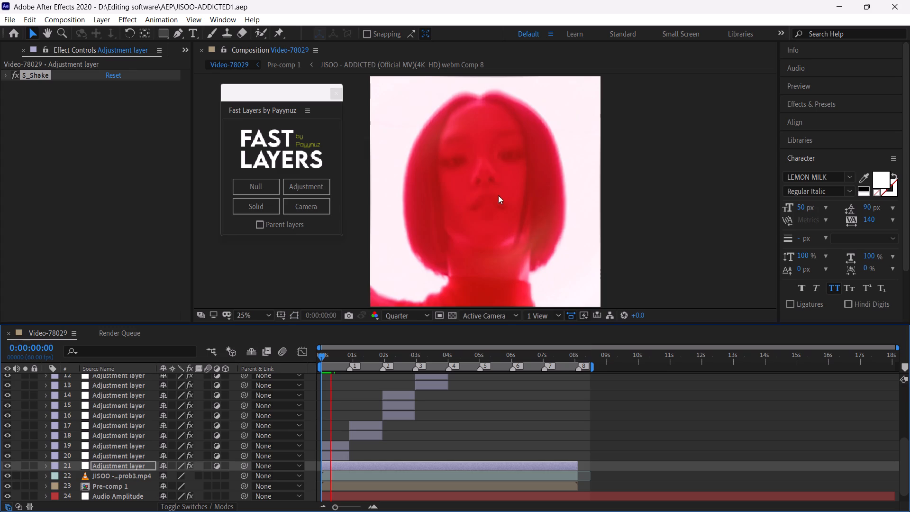
Reveal the Audio Amplitude layer's Both Channels slider keyframes and examine their curve in the Graph Editor.
click(440, 476)
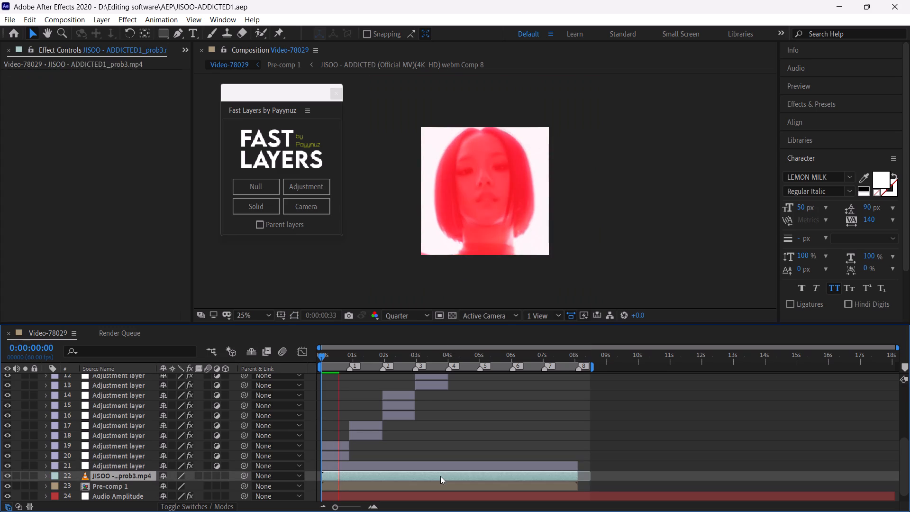
click(439, 465)
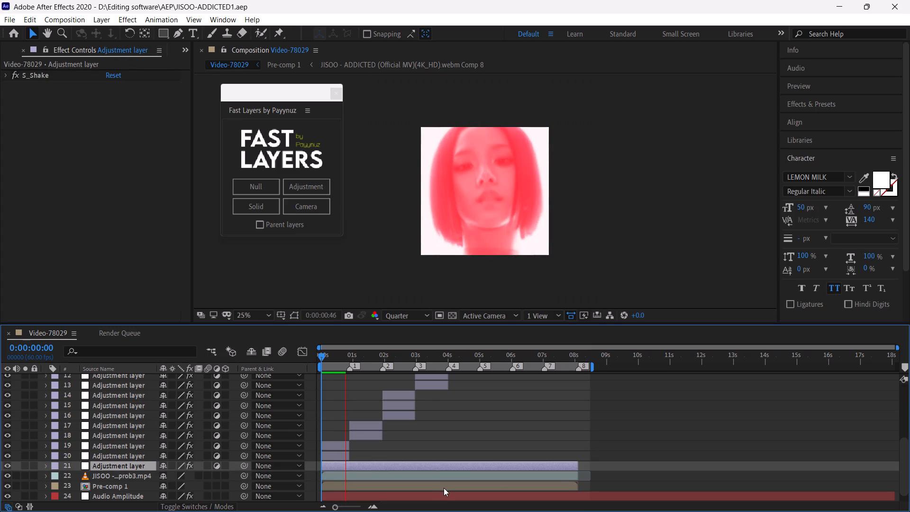
click(446, 493)
key(u)
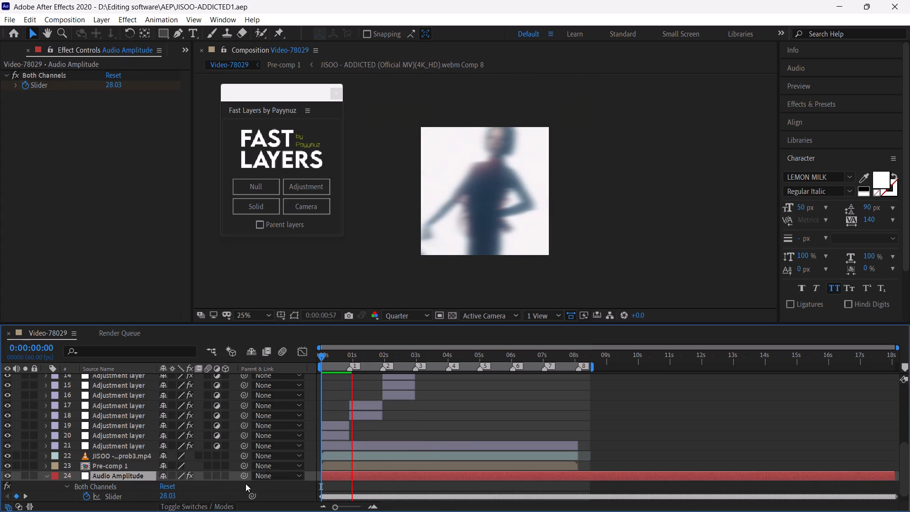
click(122, 497)
click(304, 350)
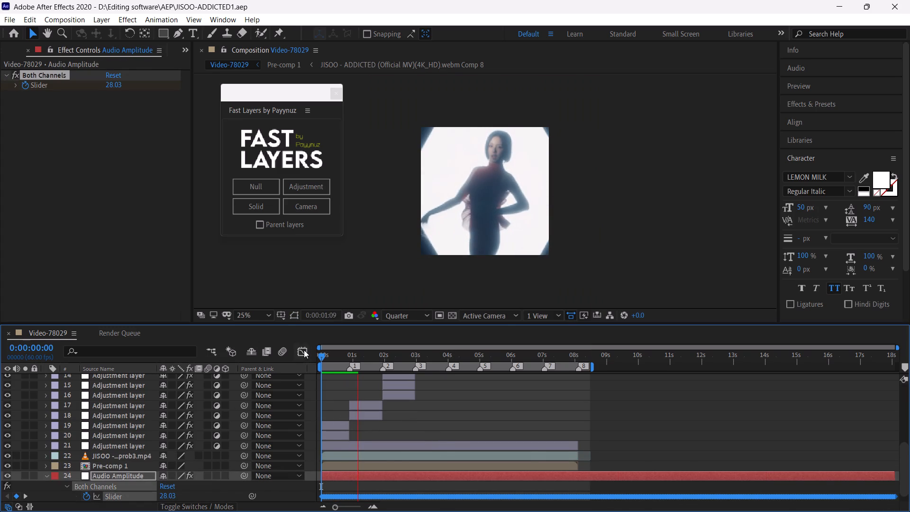
double_click(345, 506)
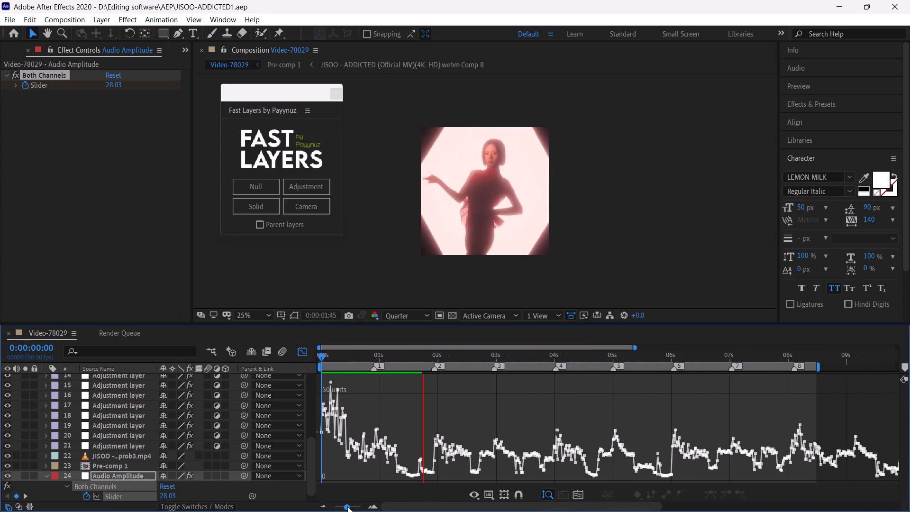
Play back the first clips against the audio amplitude graph, save the project and close the Graph Editor.
click(353, 353)
key(space)
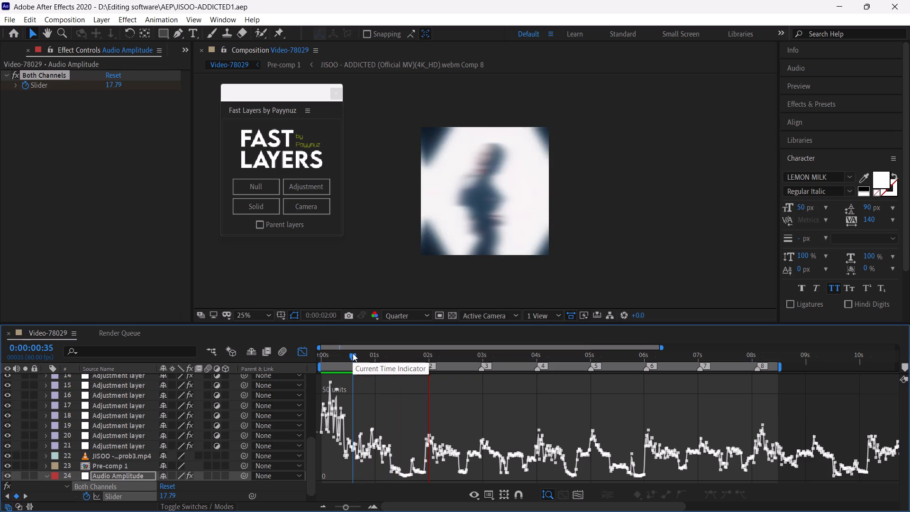
click(353, 353)
key(space)
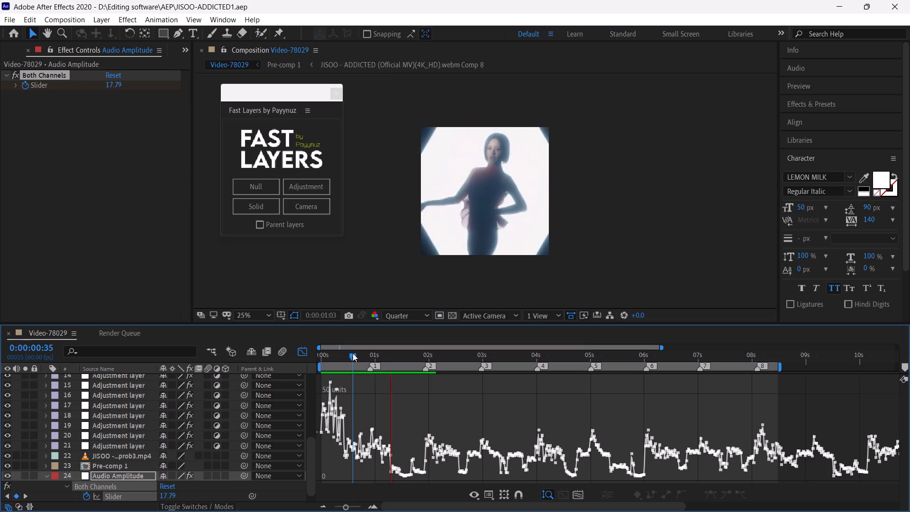
drag(328, 353, 318, 354)
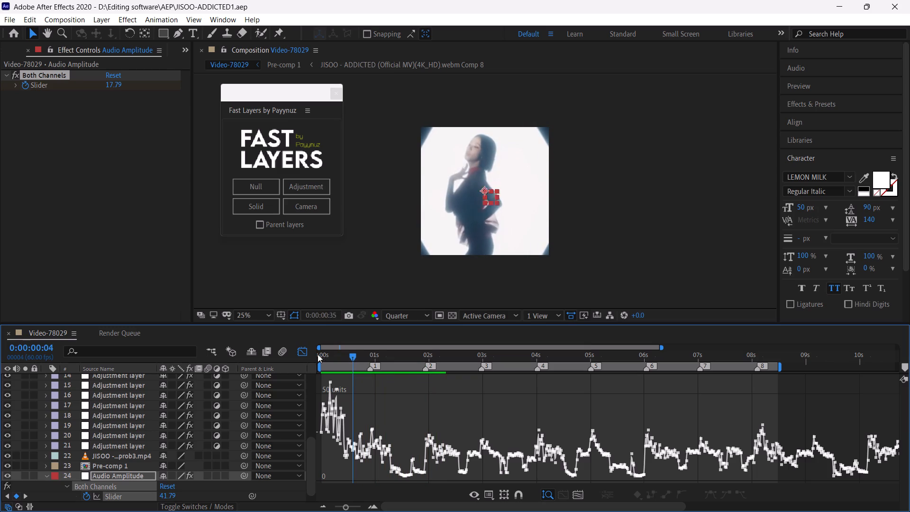
drag(318, 354, 309, 355)
key(space)
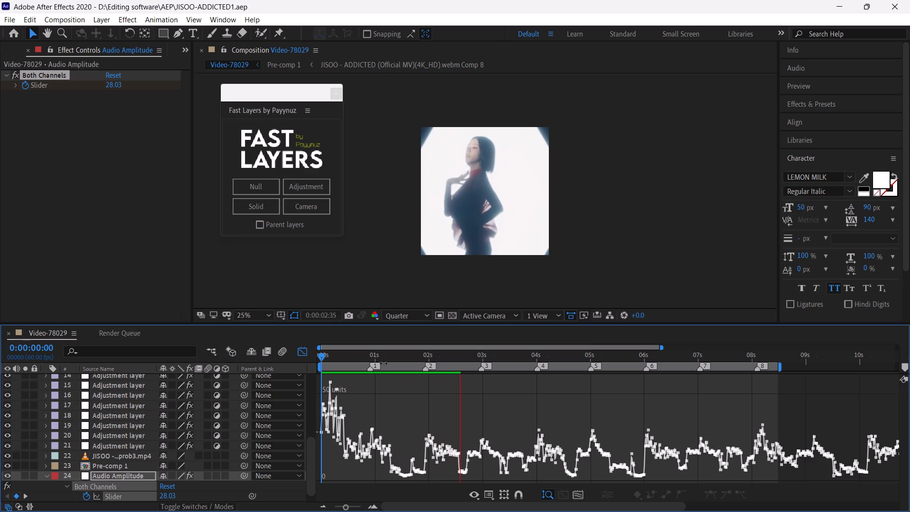
click(385, 359)
key(ctrl+s)
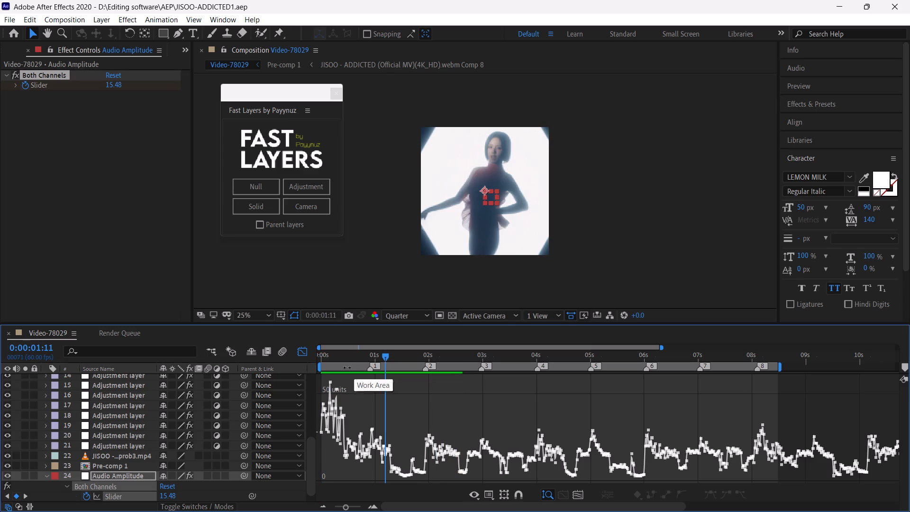
click(307, 353)
click(510, 403)
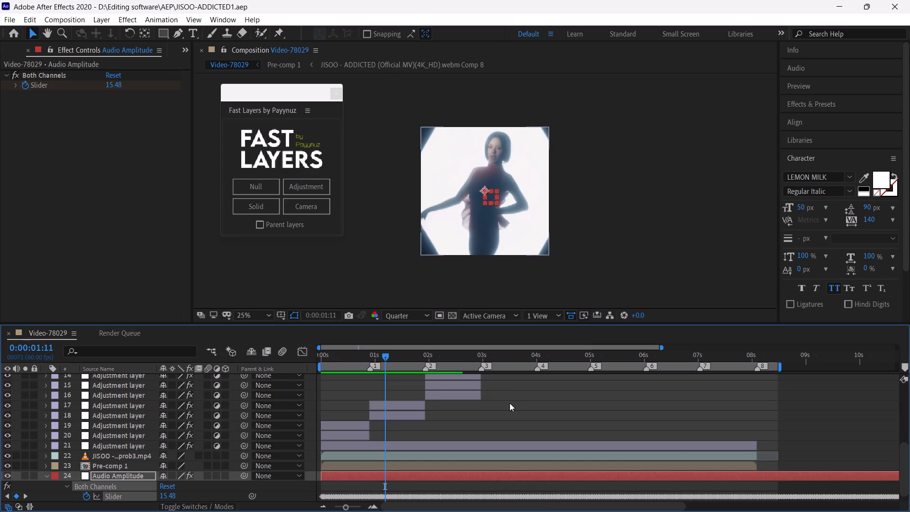
Preview the transition into the fourth clip from 0:00:02:31 and inspect the frame around 0:00:03:33.
scroll(656, 430, up, 3)
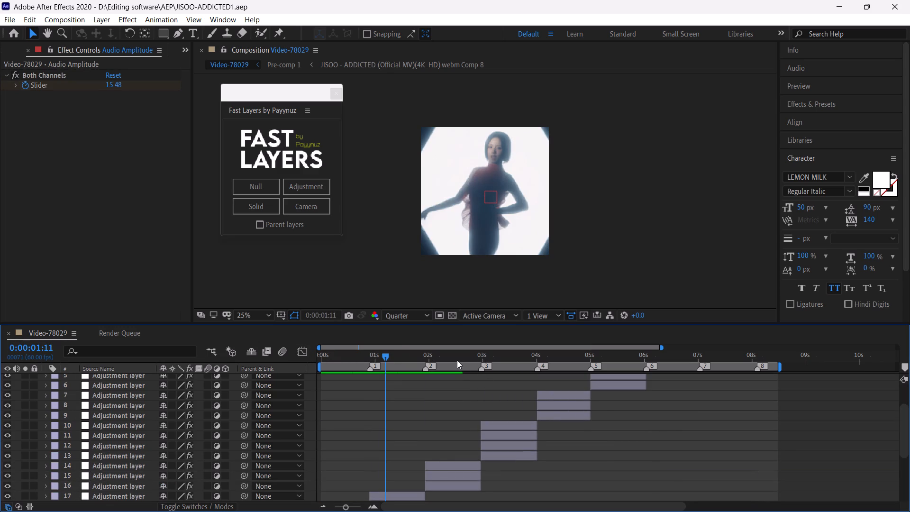
click(457, 360)
key(space)
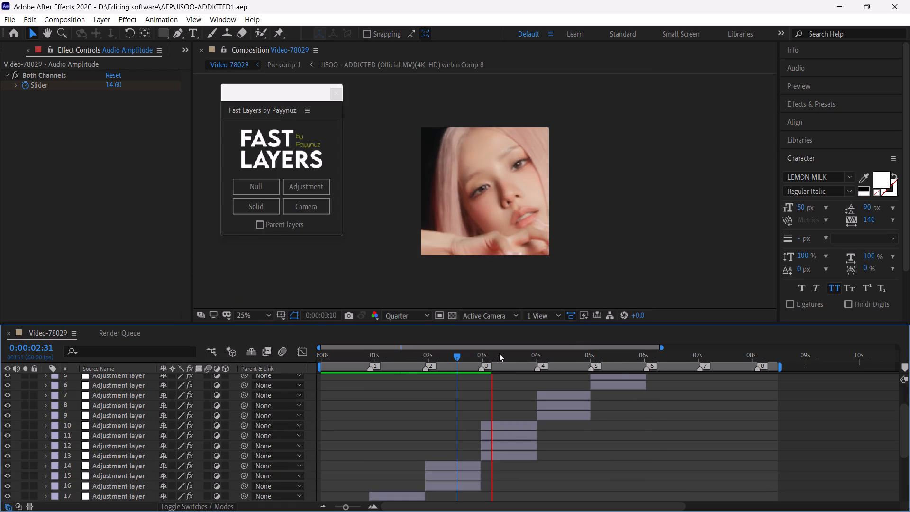
click(513, 357)
click(513, 357)
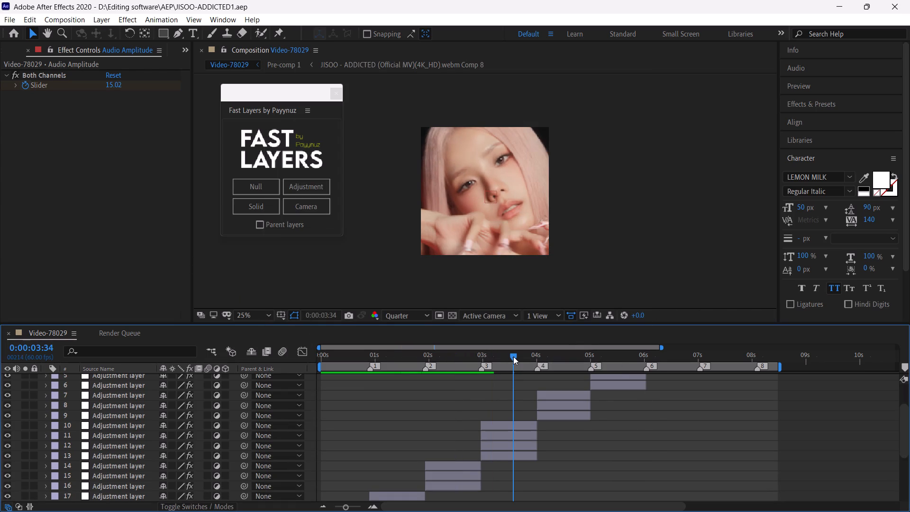
click(514, 356)
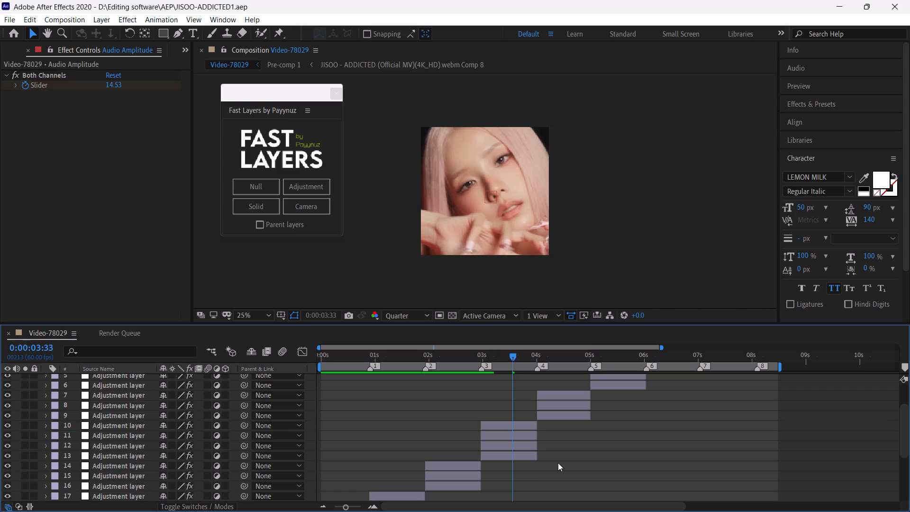
Add another full-length adjustment layer directly above the enhanced JISOO - ADDICTED1_prob3.mp4 footage.
drag(902, 423, 907, 482)
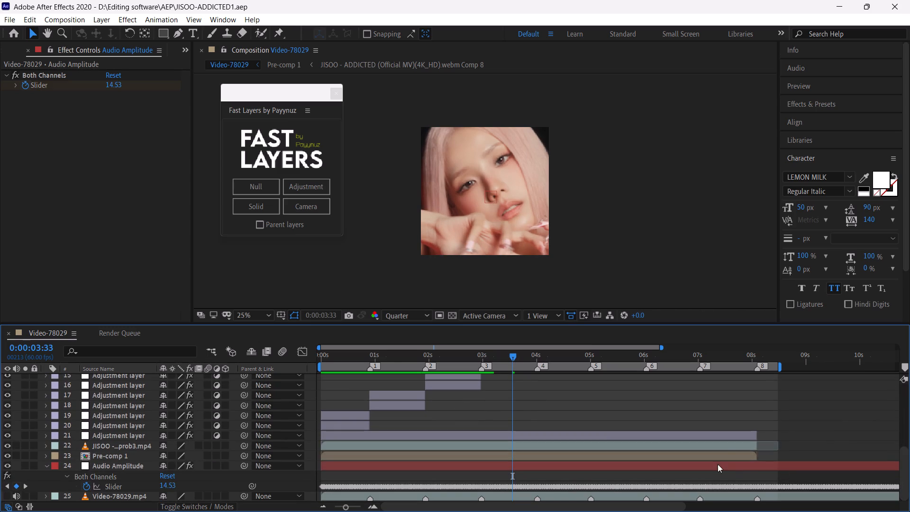
click(719, 444)
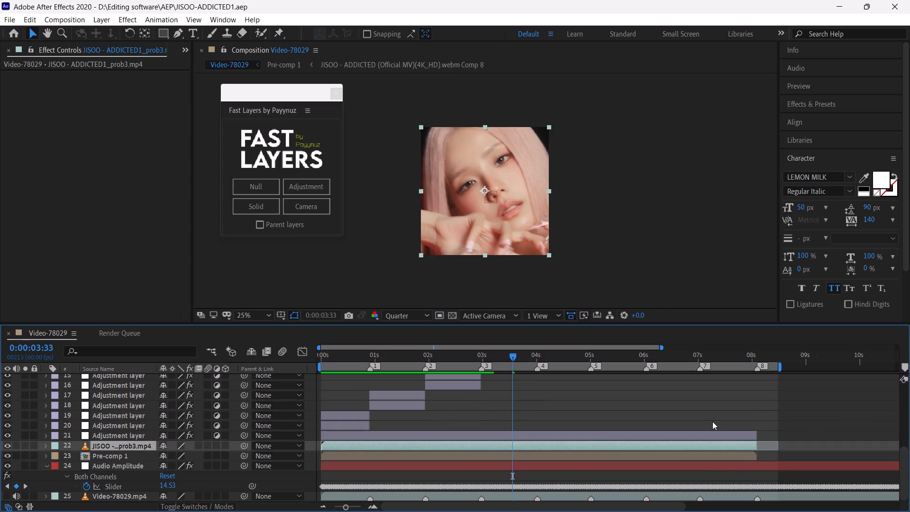
click(695, 437)
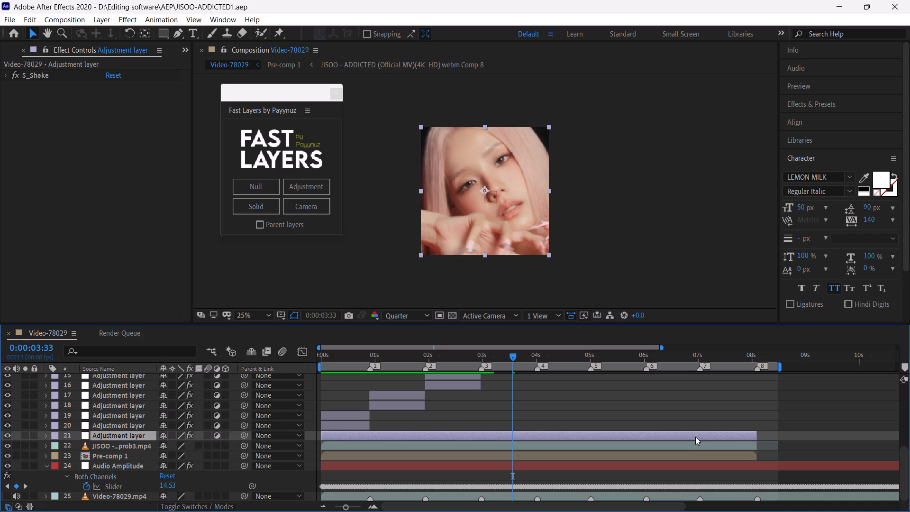
click(703, 447)
click(320, 187)
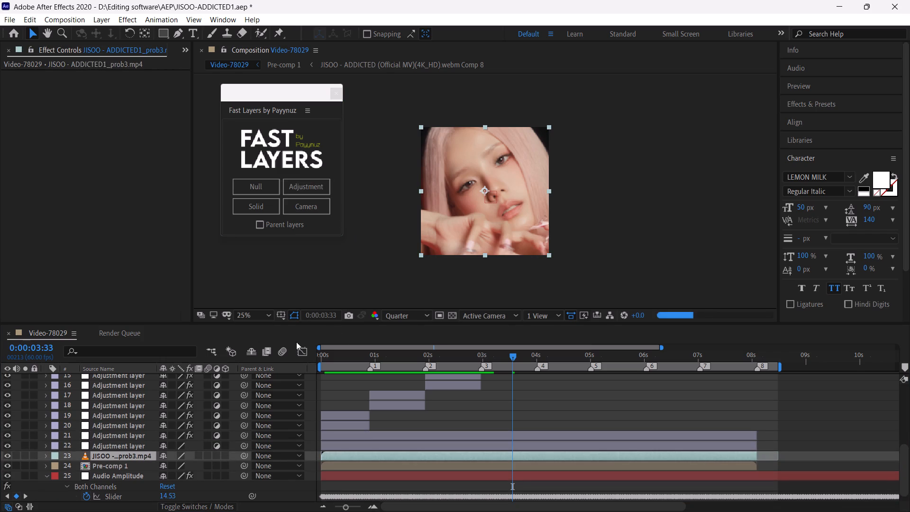
click(260, 312)
click(262, 109)
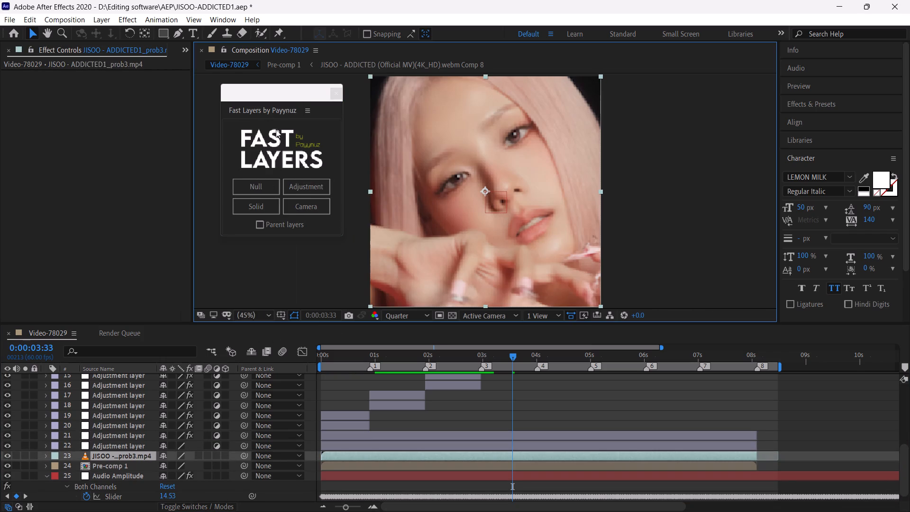
Set the composition preview resolution to Full and save the project.
click(407, 316)
click(405, 345)
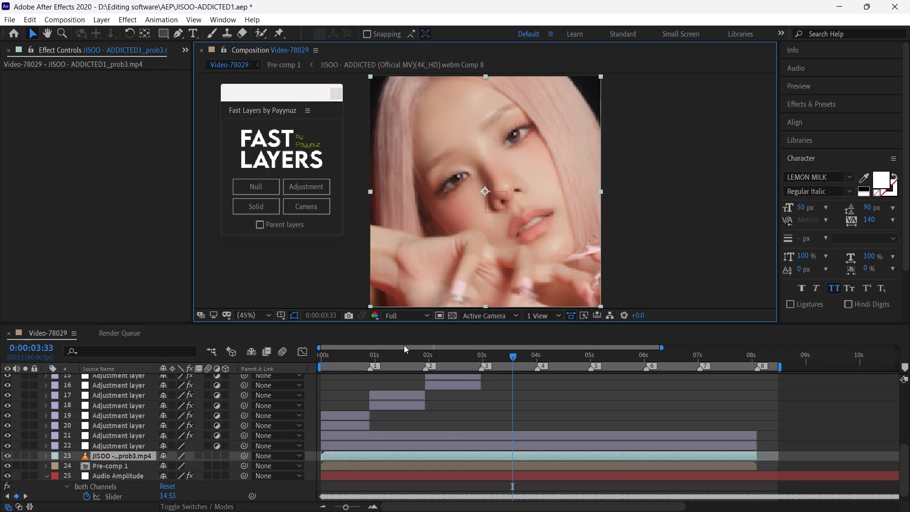
key(ctrl+s)
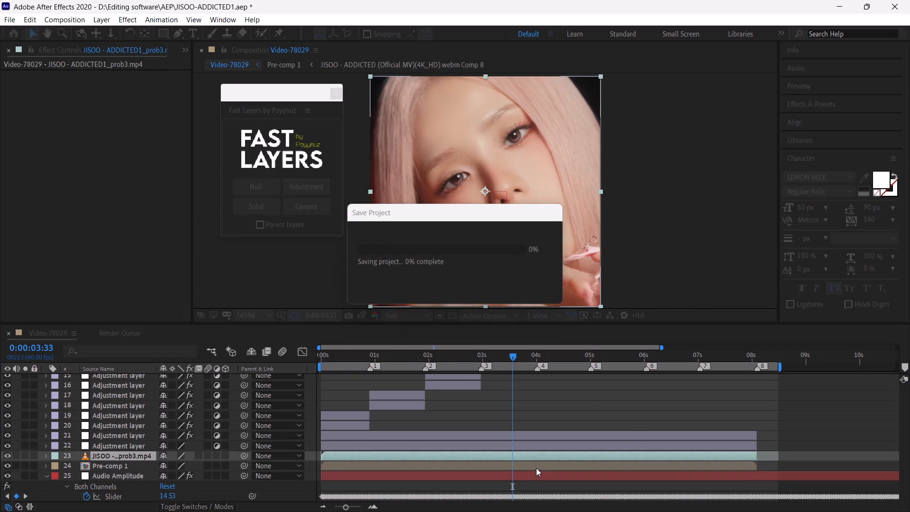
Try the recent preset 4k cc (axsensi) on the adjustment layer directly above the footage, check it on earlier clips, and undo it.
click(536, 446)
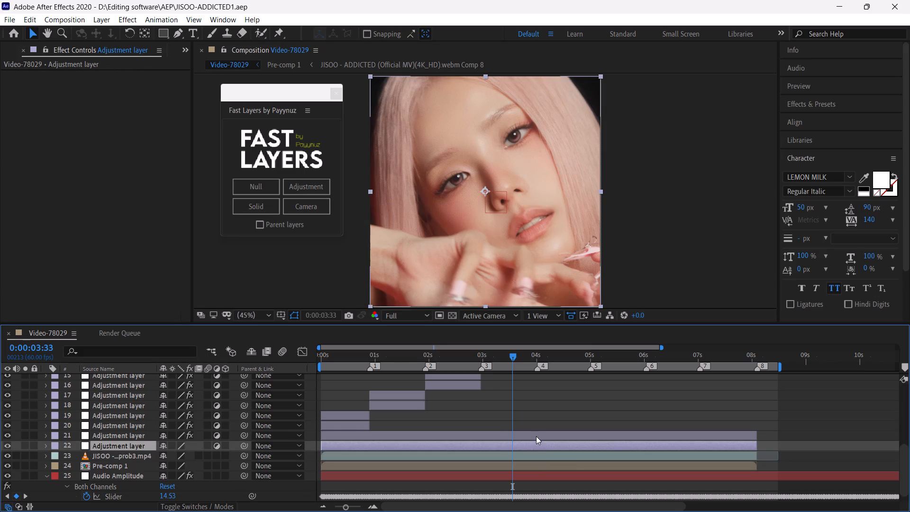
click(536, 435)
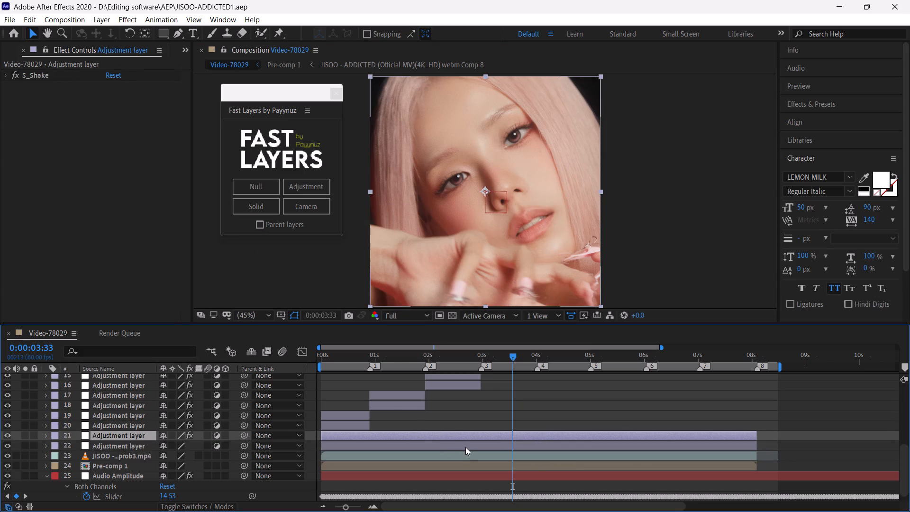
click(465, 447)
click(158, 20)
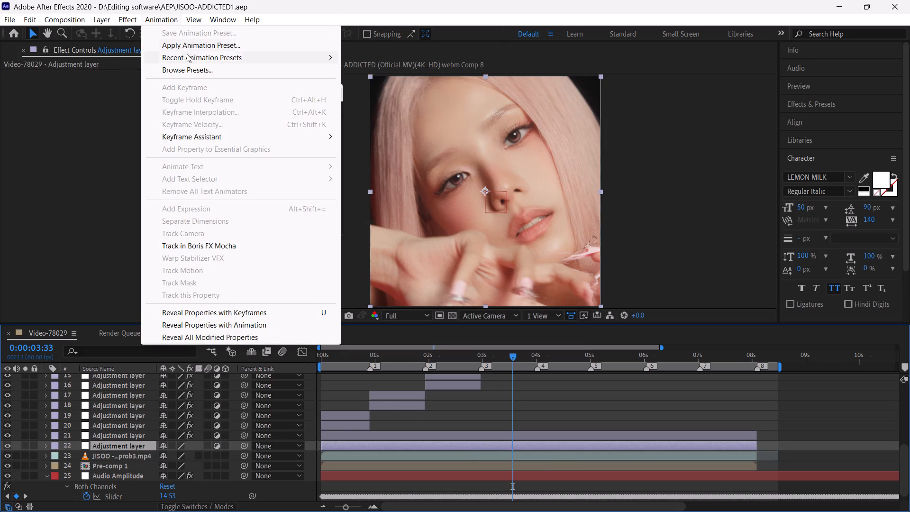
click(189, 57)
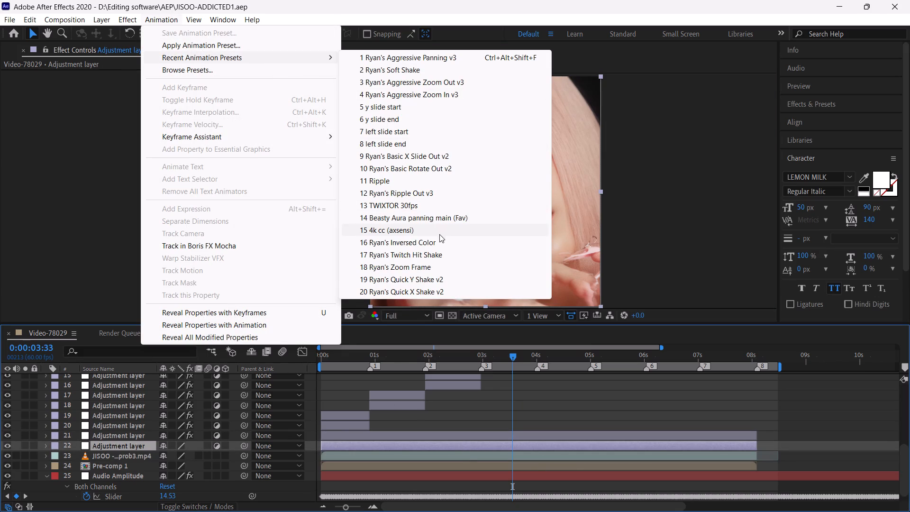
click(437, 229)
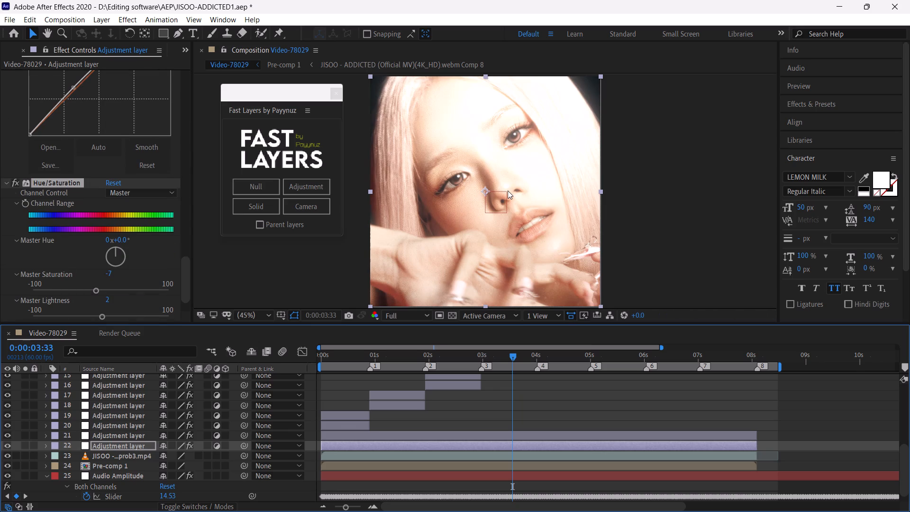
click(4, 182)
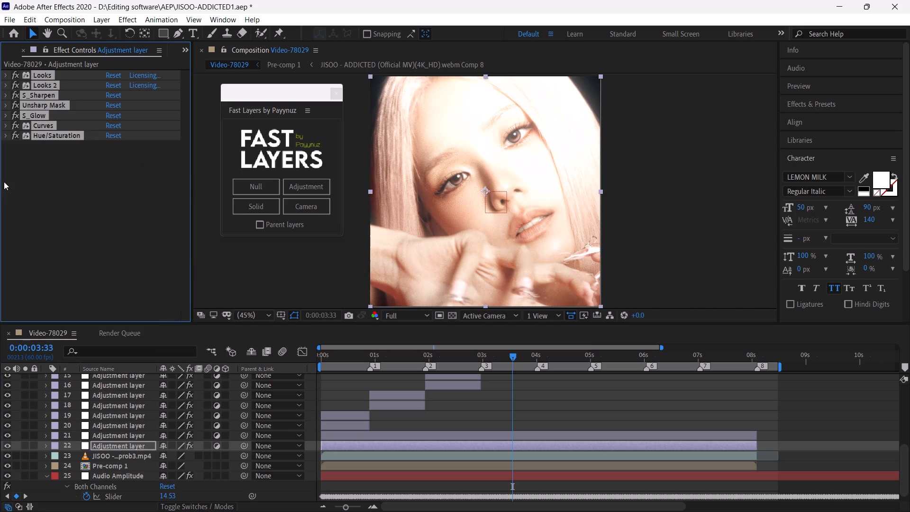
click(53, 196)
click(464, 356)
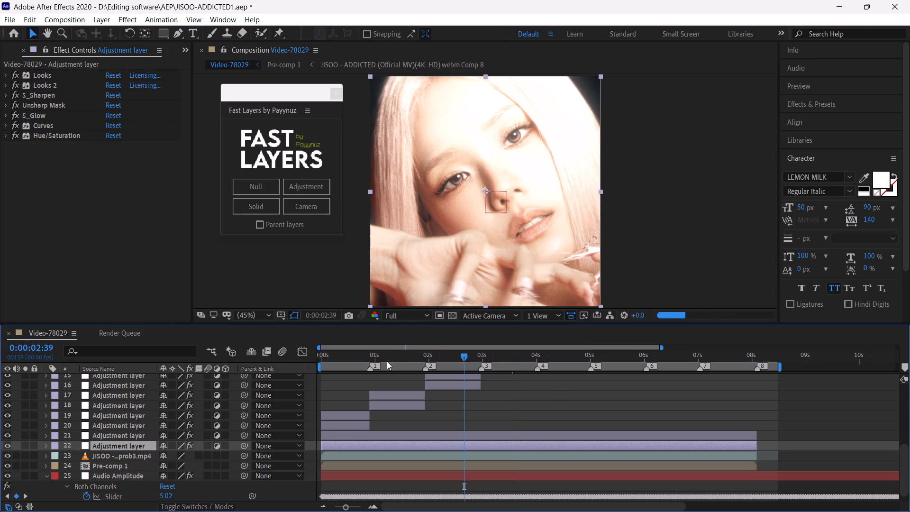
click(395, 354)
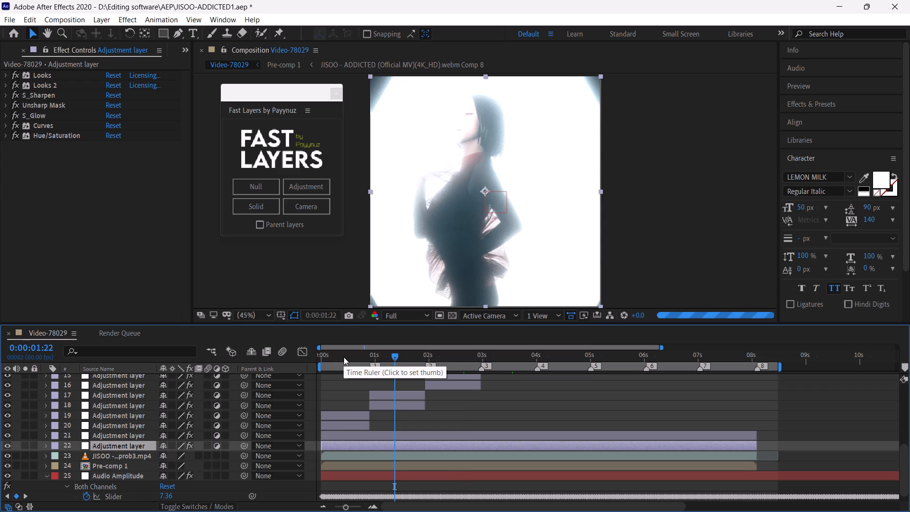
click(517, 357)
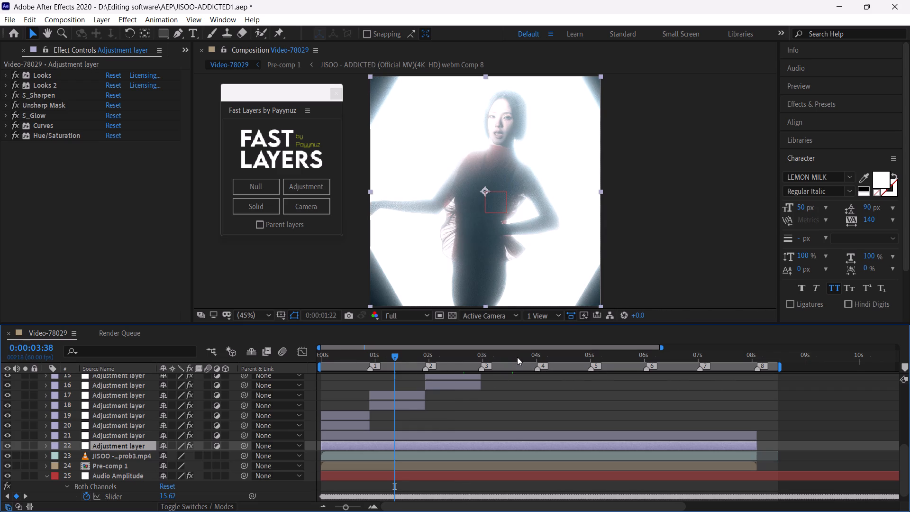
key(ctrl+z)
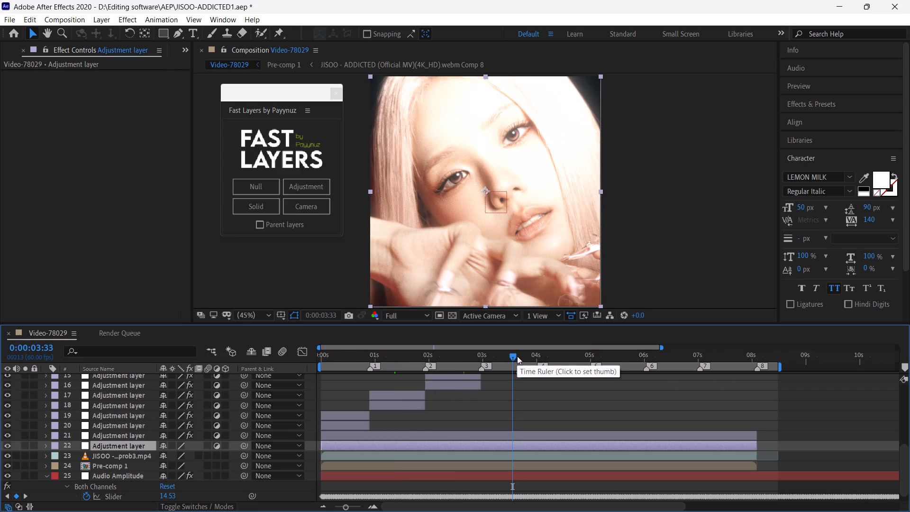
Apply the CC ASA SAN7I preset from the presets useful > CC folder to the adjustment layer above the footage and collapse its effects.
click(156, 20)
click(174, 46)
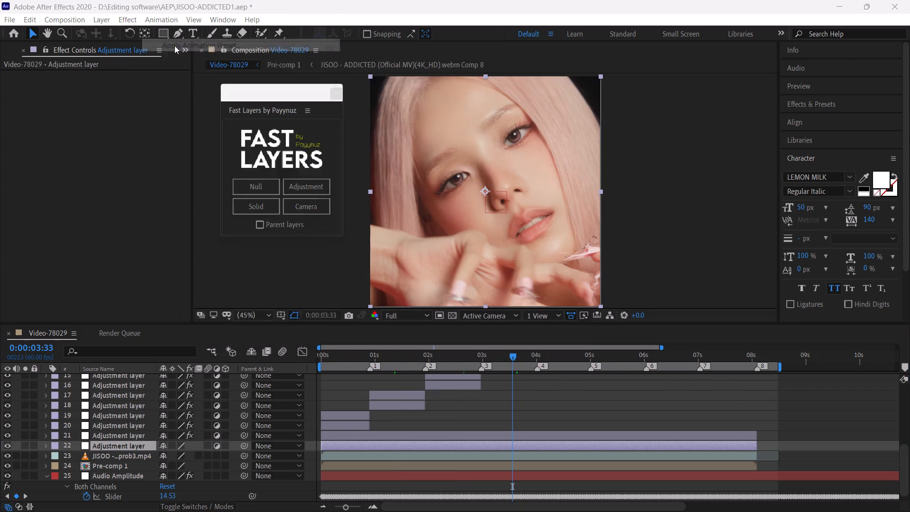
click(337, 69)
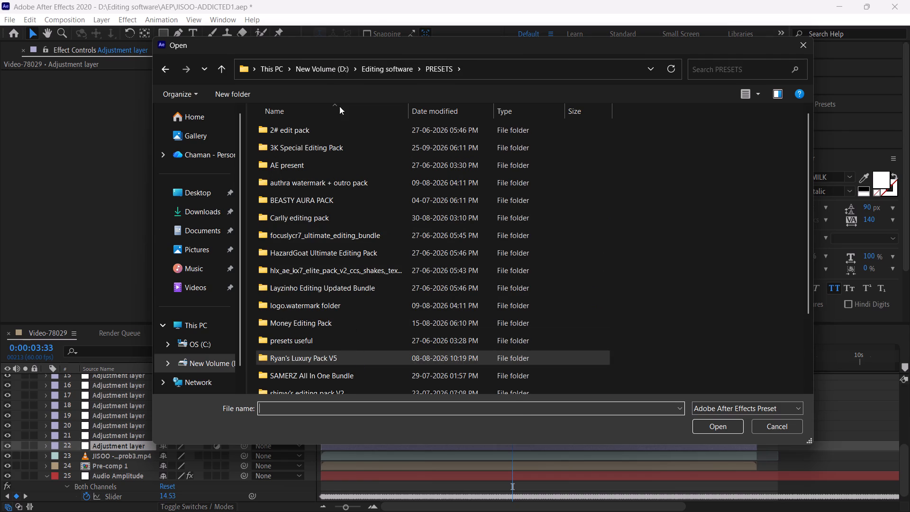
scroll(330, 244, up, 2)
scroll(336, 246, down, 1)
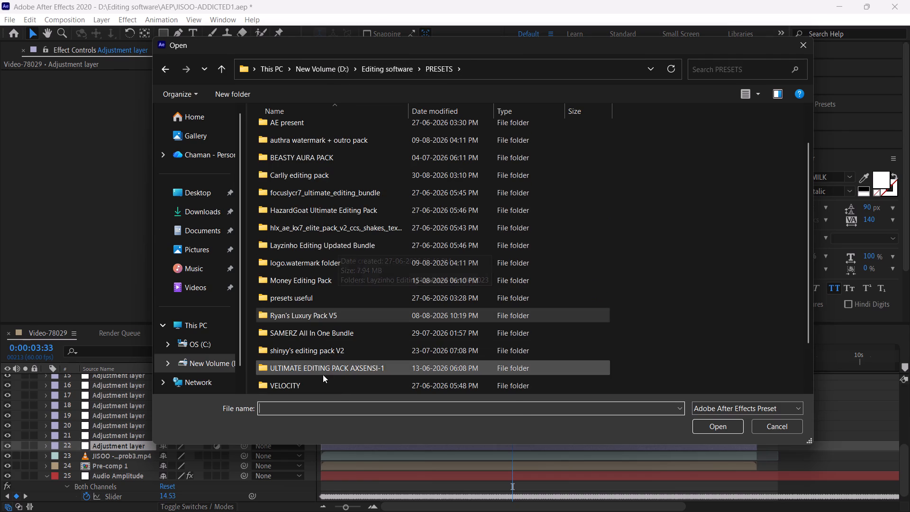
scroll(326, 327, down, 1)
scroll(345, 138, up, 2)
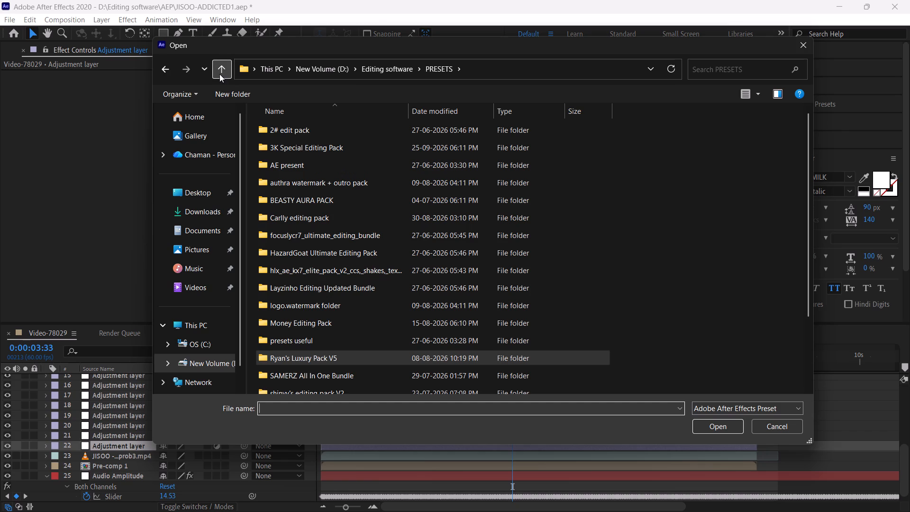
double_click(315, 335)
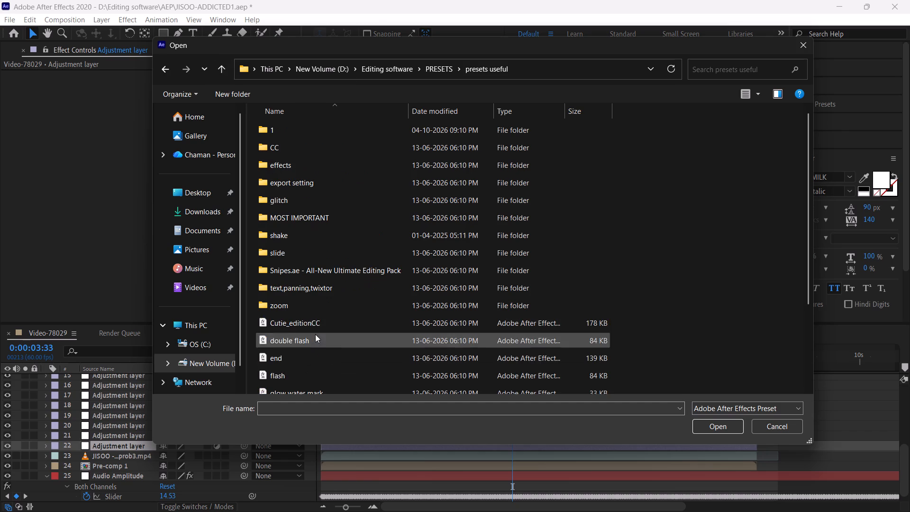
double_click(348, 151)
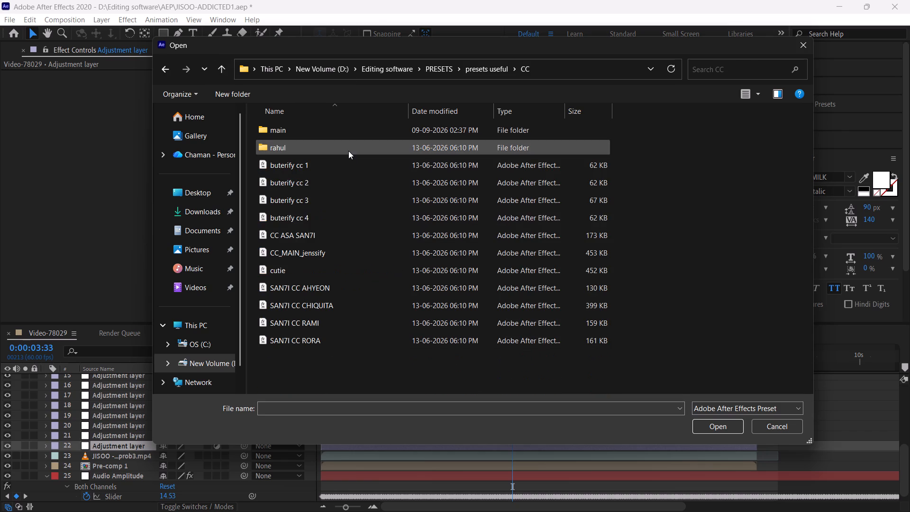
click(355, 304)
click(353, 252)
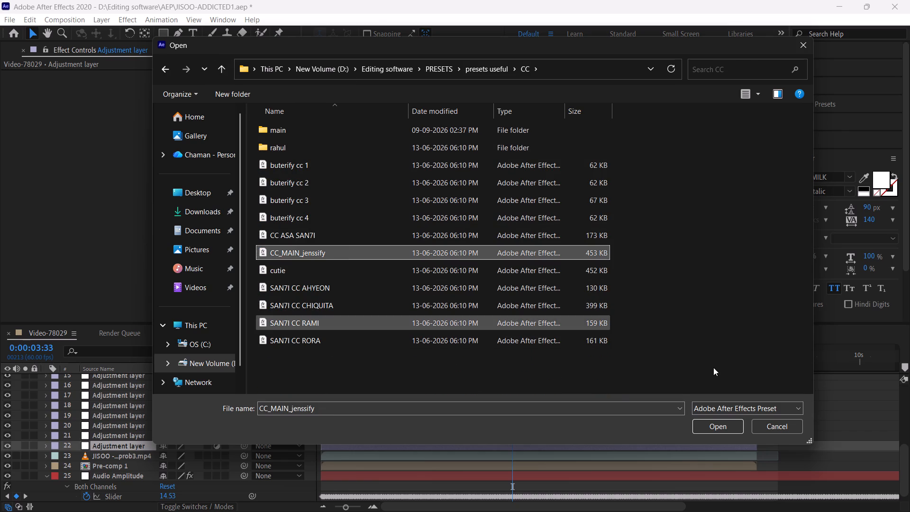
click(307, 232)
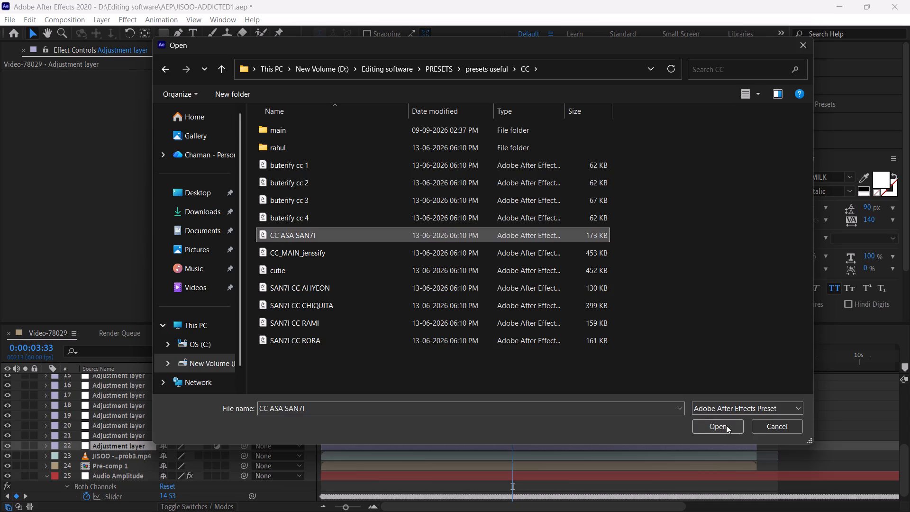
click(726, 425)
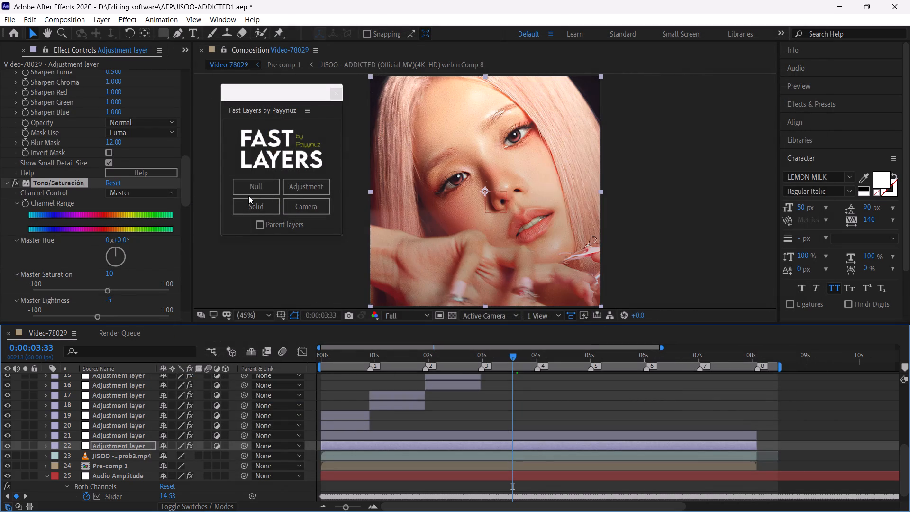
click(7, 182)
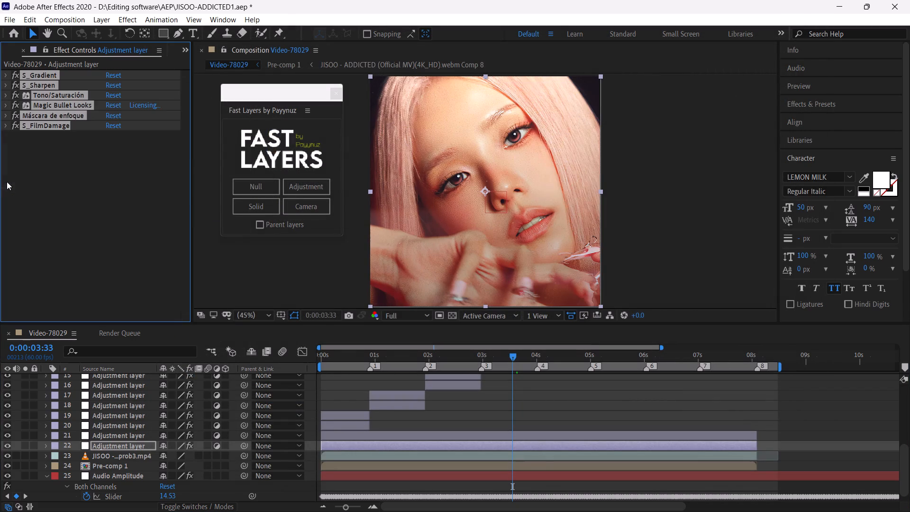
click(75, 214)
Check the colour grade on frames of the first clips and turn off the adjustment layer's S_Sharpen effect.
click(464, 355)
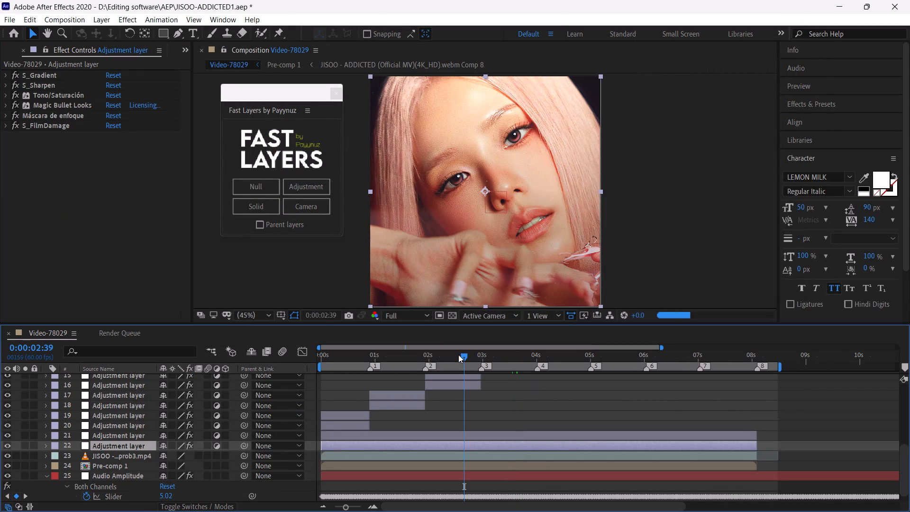
click(407, 355)
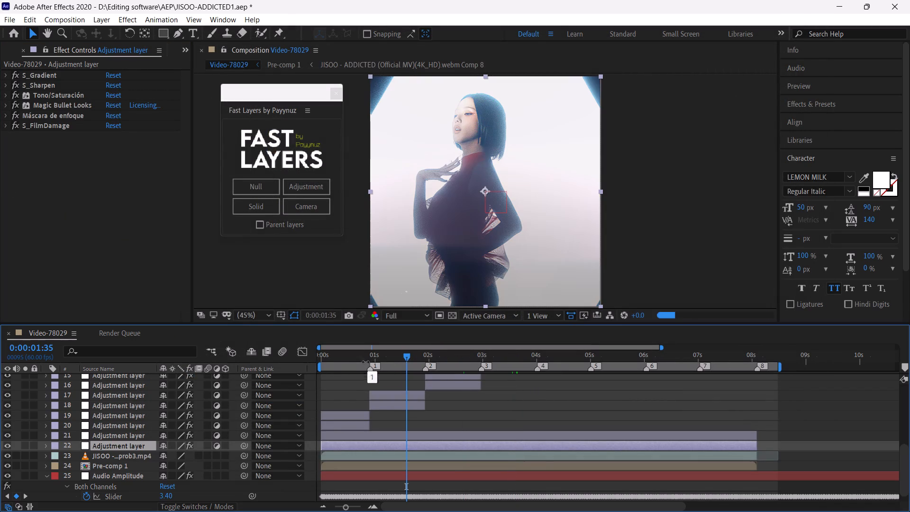
click(342, 357)
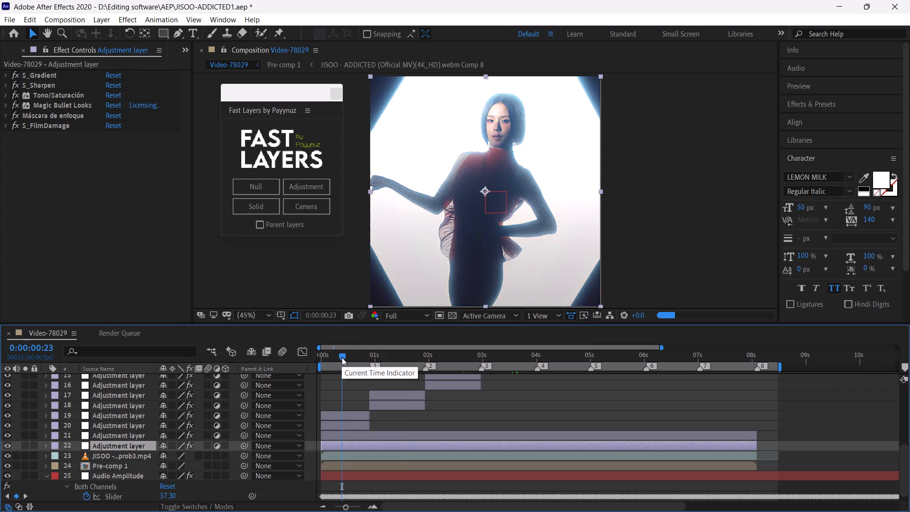
click(367, 360)
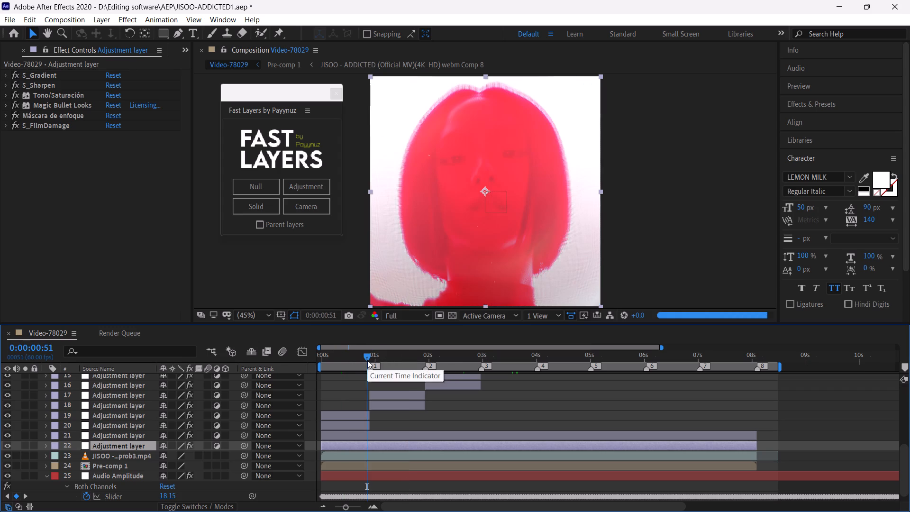
click(402, 359)
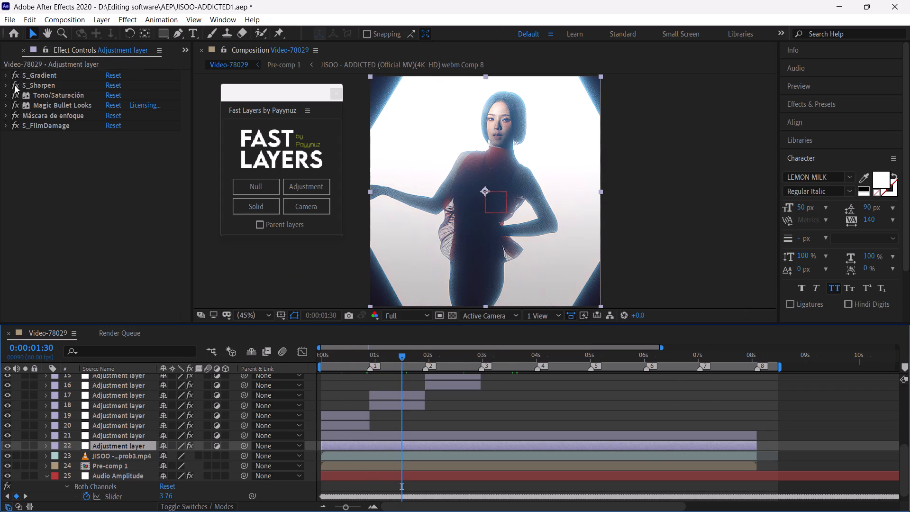
click(15, 85)
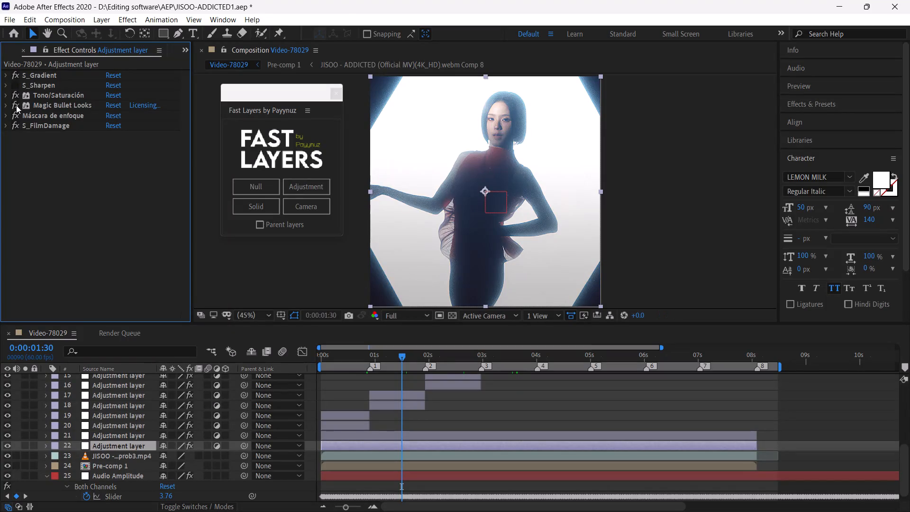
click(27, 144)
Check the colour grade on the remaining clips from 0:00:03:29 to 0:00:07:35 and save the project.
click(509, 355)
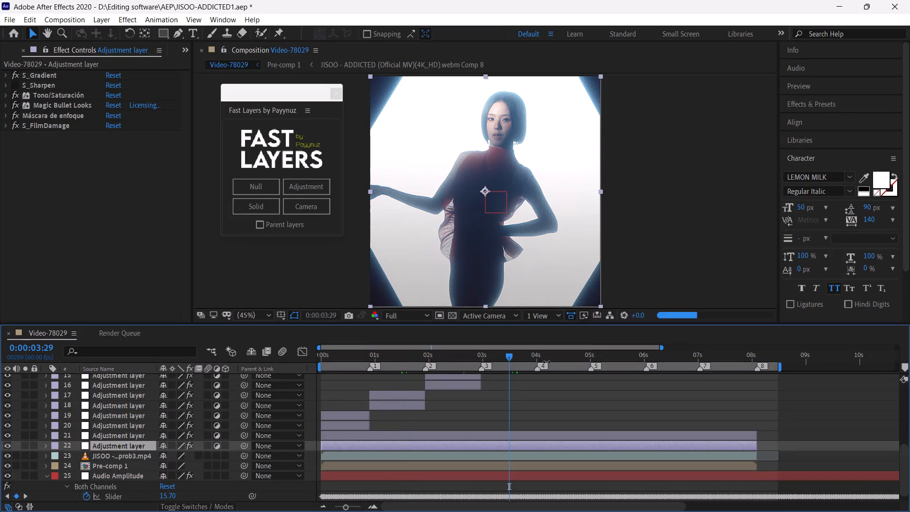
click(570, 357)
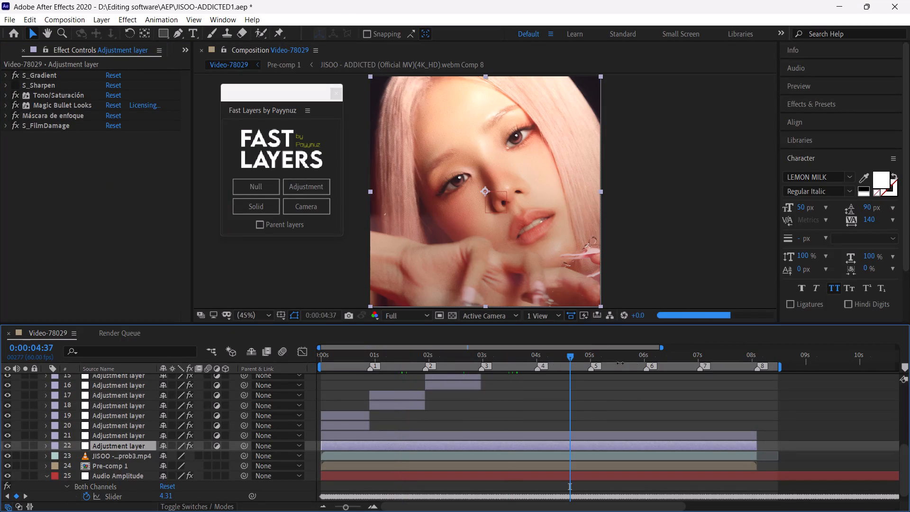
click(617, 352)
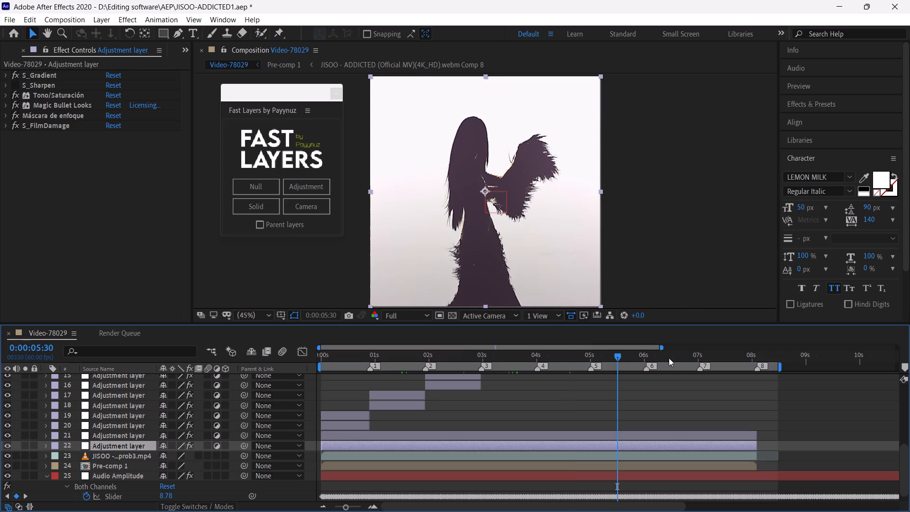
click(670, 357)
click(730, 354)
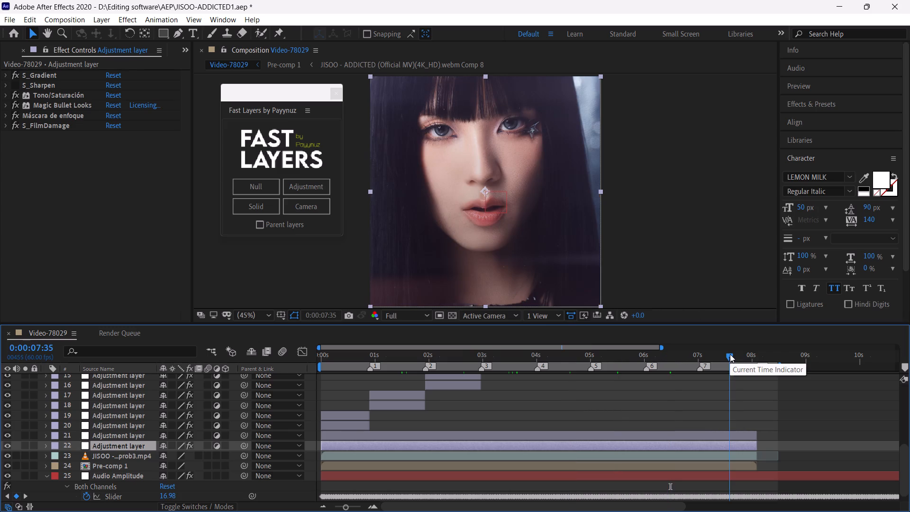
key(ctrl+s)
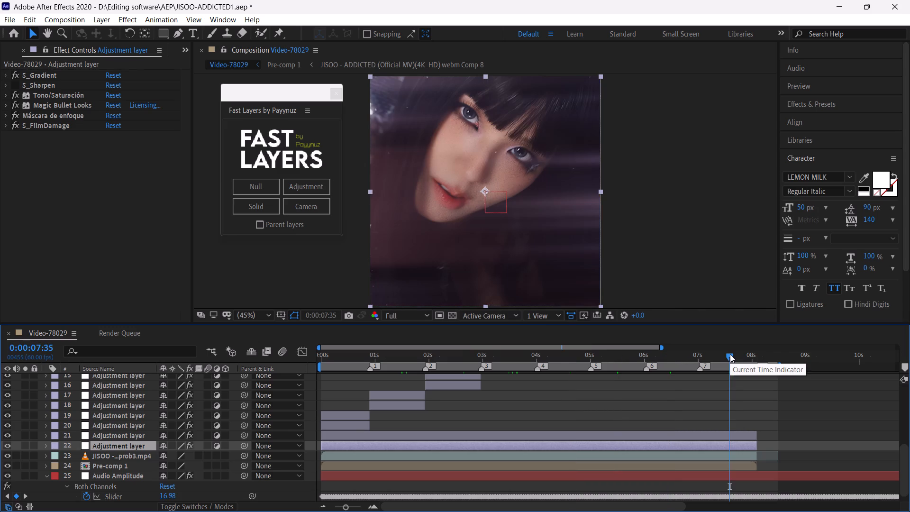
key(ctrl+s)
key(ctrl+s)
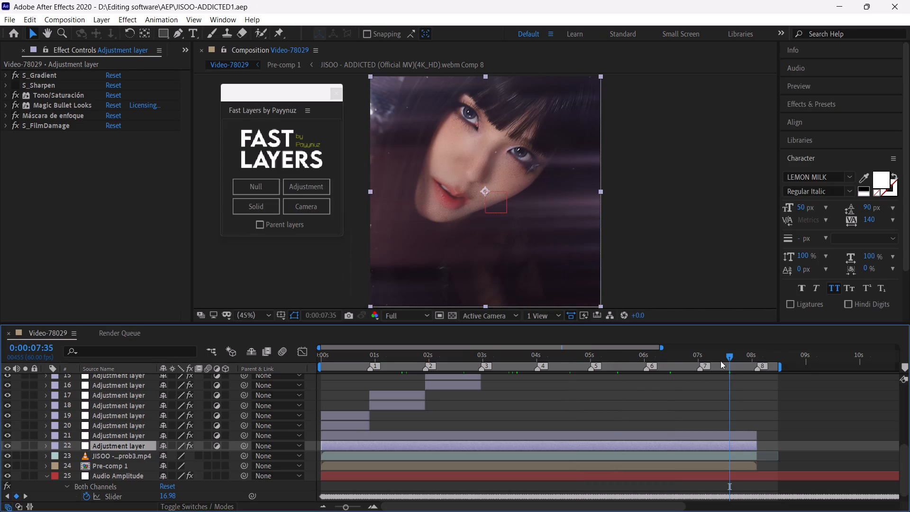
Extend the end of the Video-78029 composition's work area to the end of the timeline and deselect all layers.
click(560, 466)
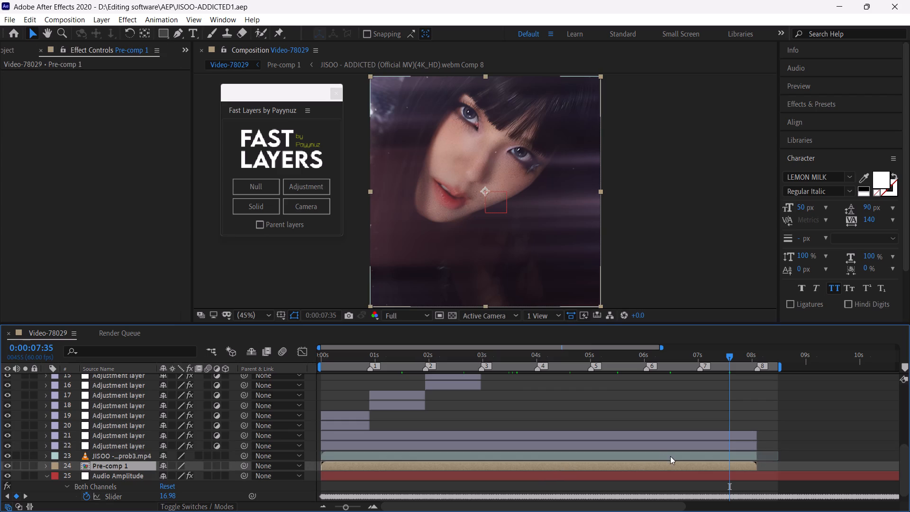
click(670, 456)
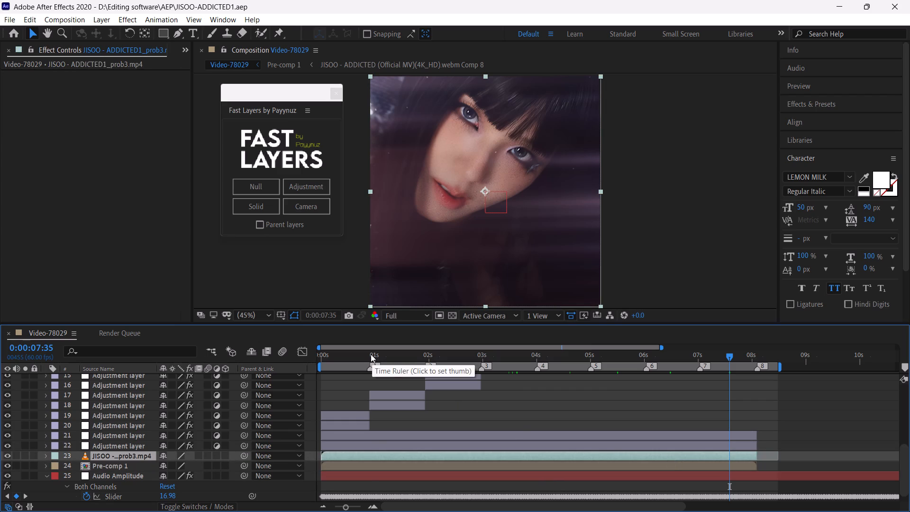
click(371, 354)
drag(351, 509, 352, 509)
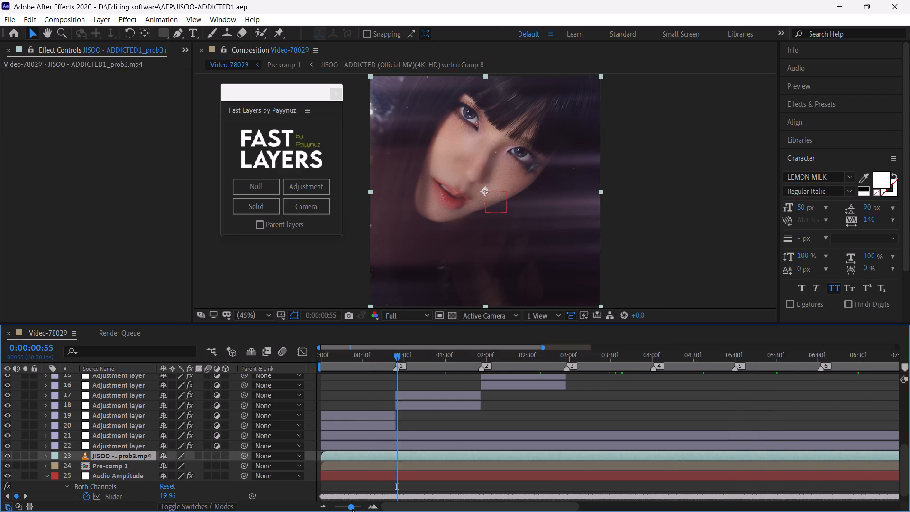
drag(352, 509, 357, 508)
drag(347, 507, 347, 507)
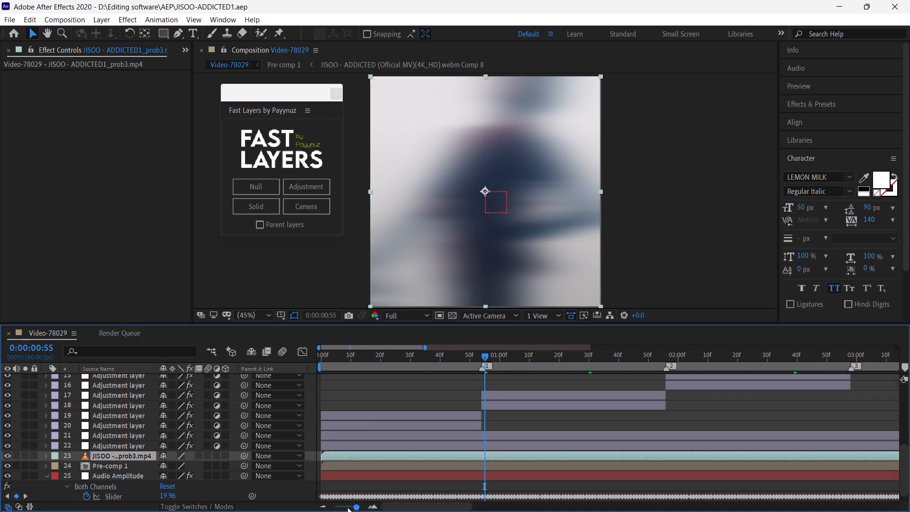
drag(347, 507, 321, 503)
drag(592, 368, 594, 368)
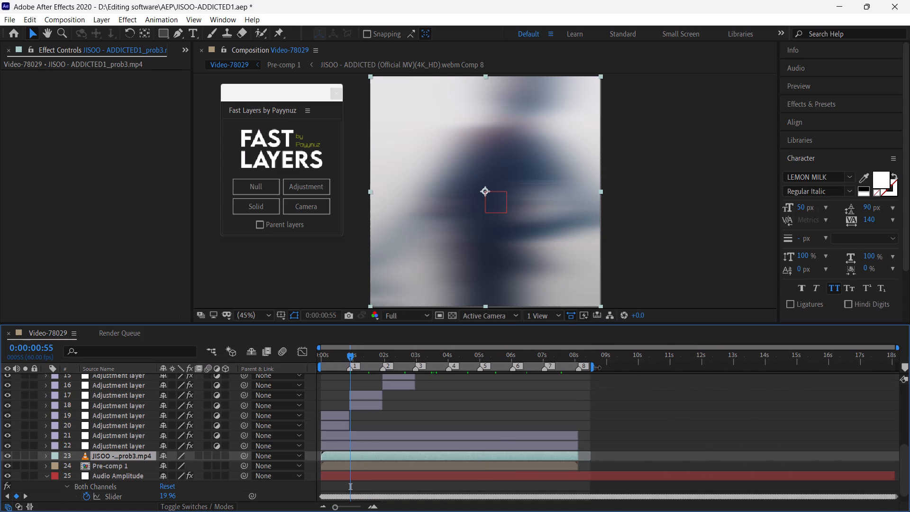
drag(594, 368, 909, 389)
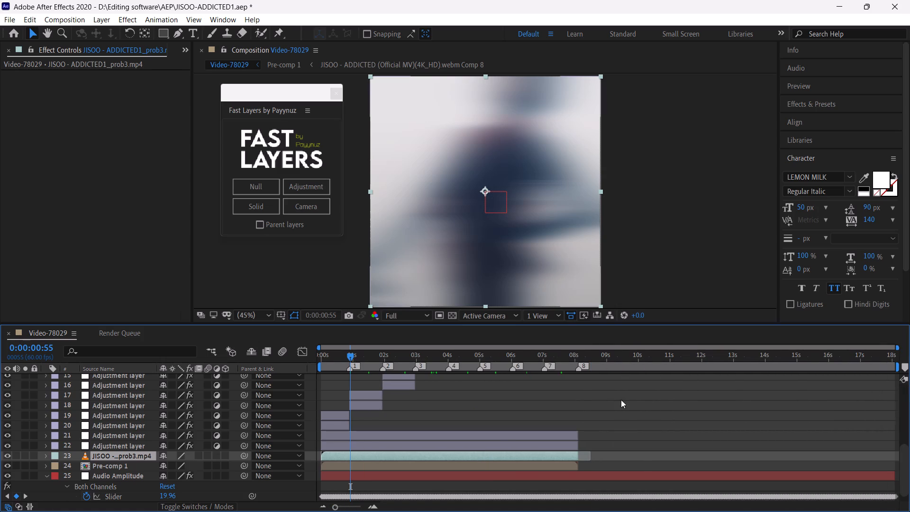
click(633, 448)
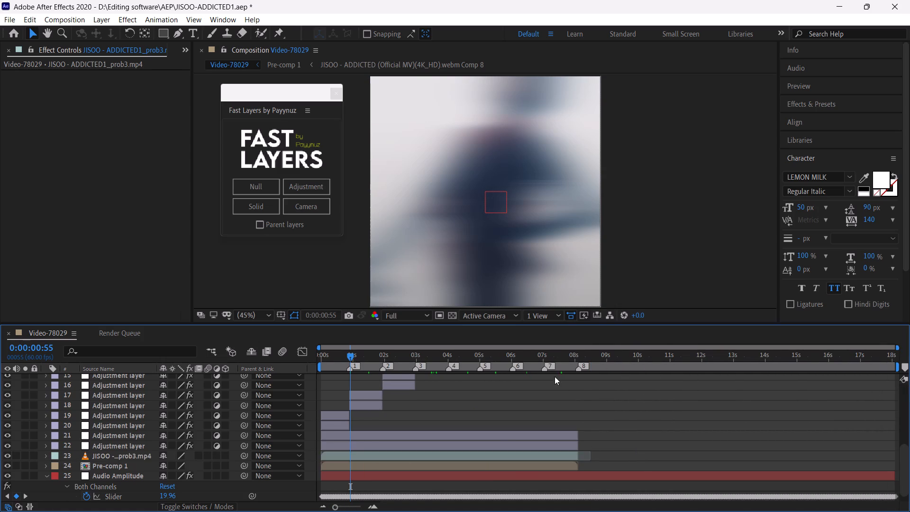
Start a file import, search Editing software > PRESETS for "r", and open the Ryan's PJFs folder.
click(564, 356)
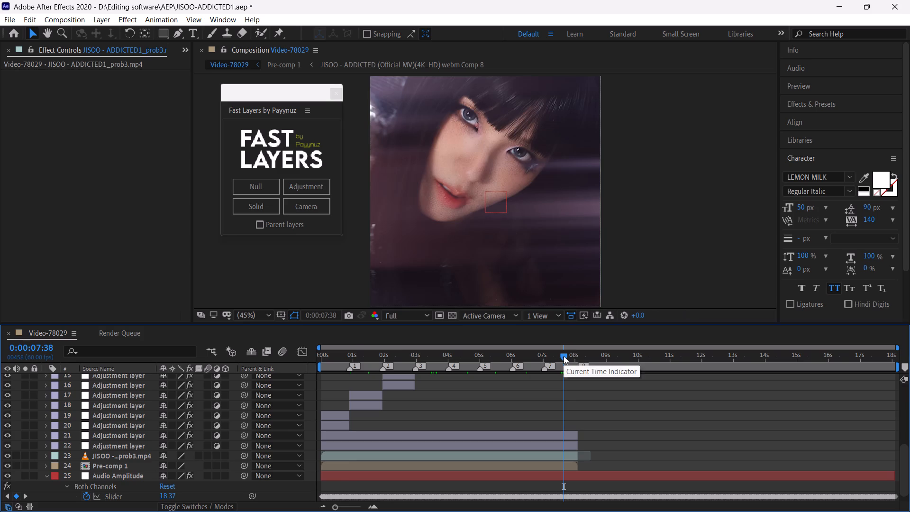
click(9, 48)
right_click(46, 256)
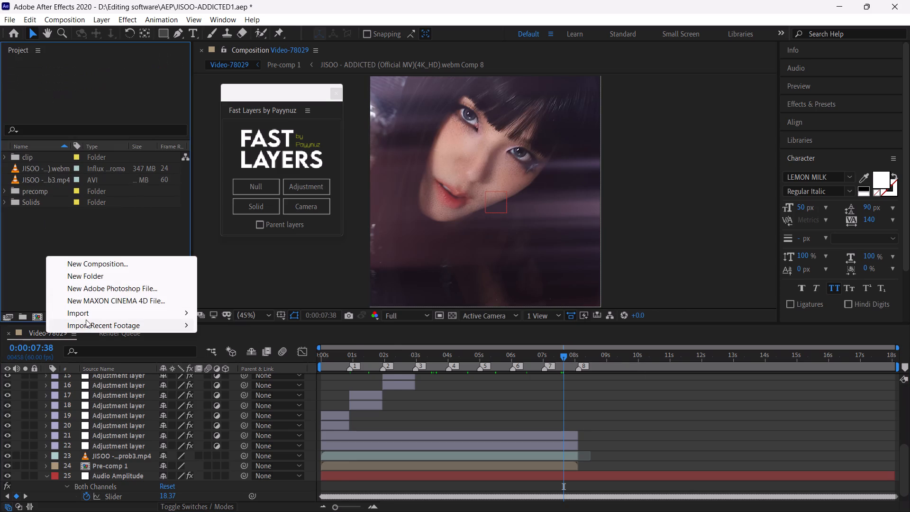
click(89, 311)
click(257, 311)
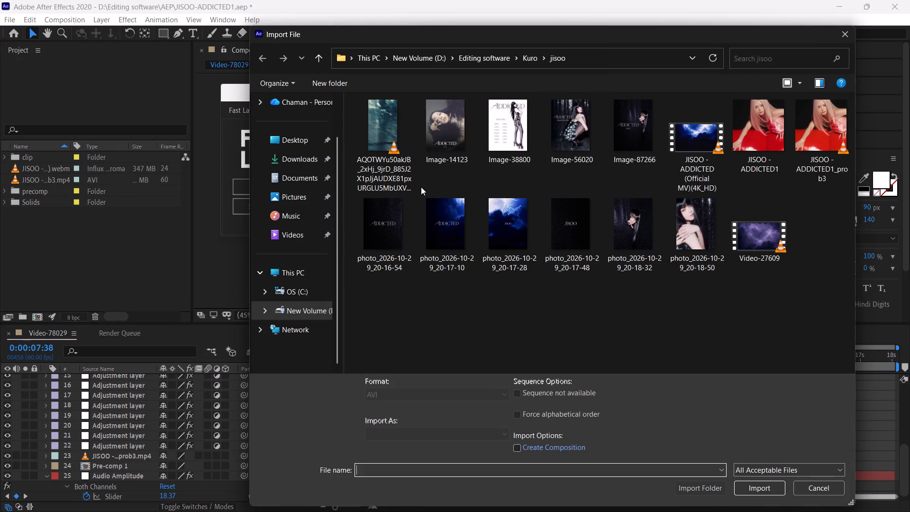
click(477, 55)
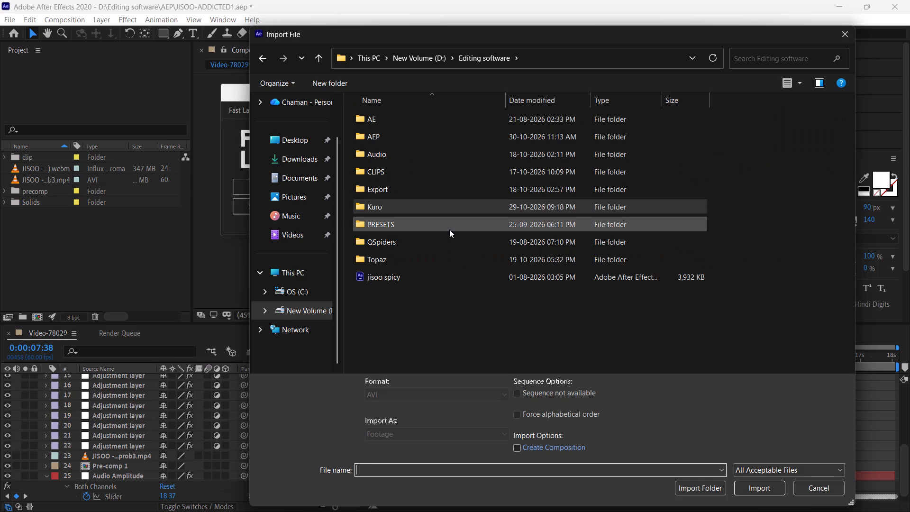
double_click(449, 229)
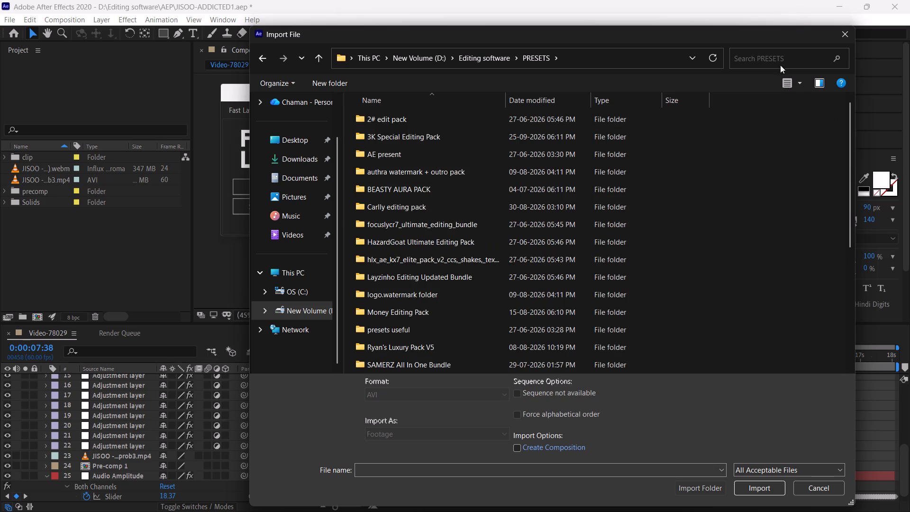
click(779, 58)
text(ray)
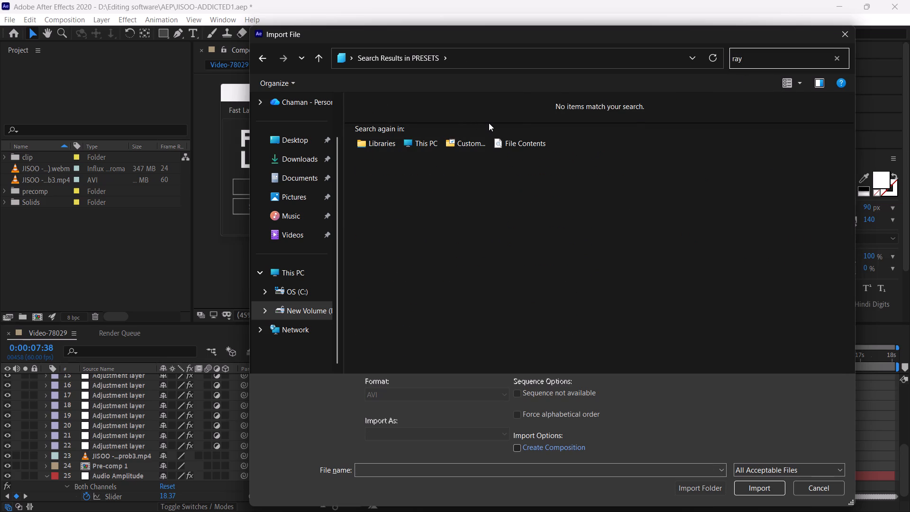
key(semicolon)
key(BackSpace)
key(BackSpace)
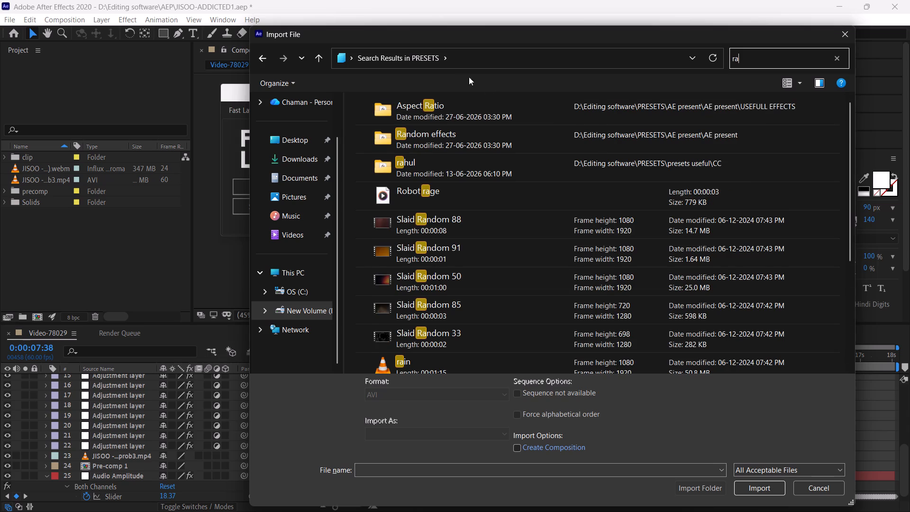
key(BackSpace)
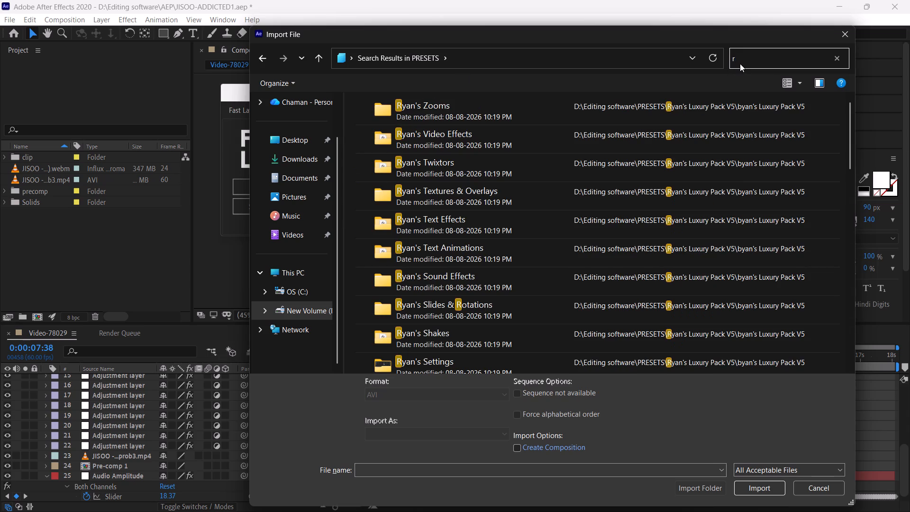
key(BackSpace)
key(r)
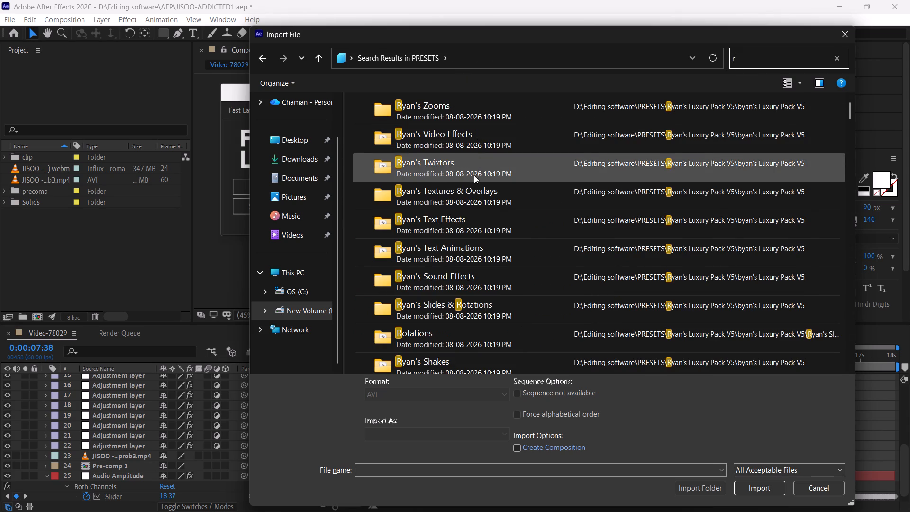
scroll(474, 176, down, 2)
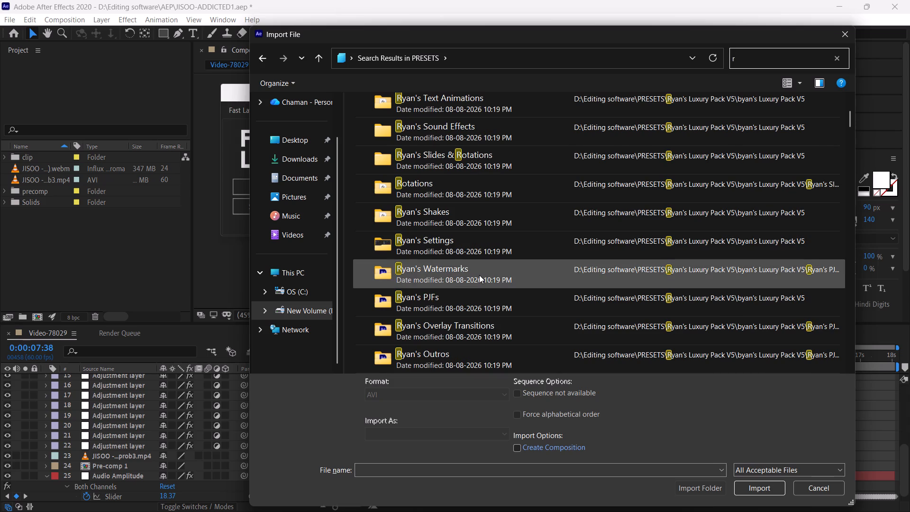
double_click(480, 303)
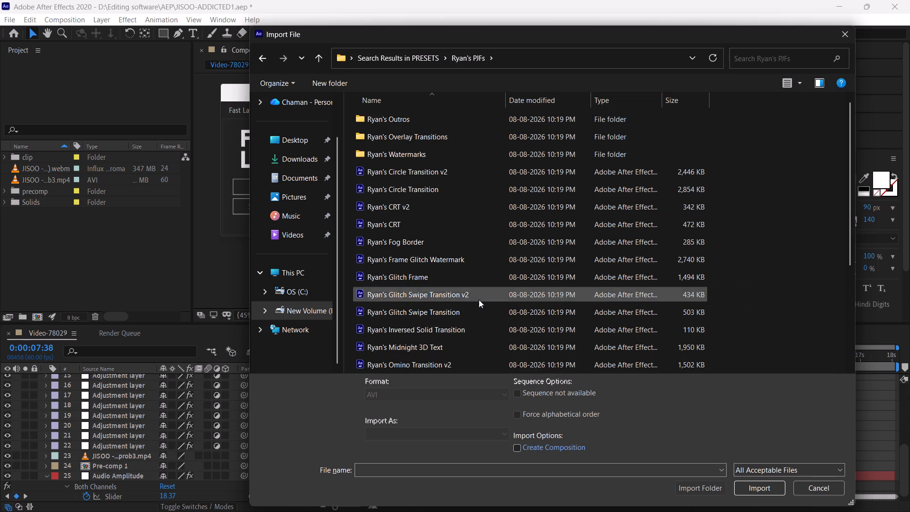
Import Ryan's Frame Glitch Watermark as a project, accept the font substitution, and save the project.
click(461, 261)
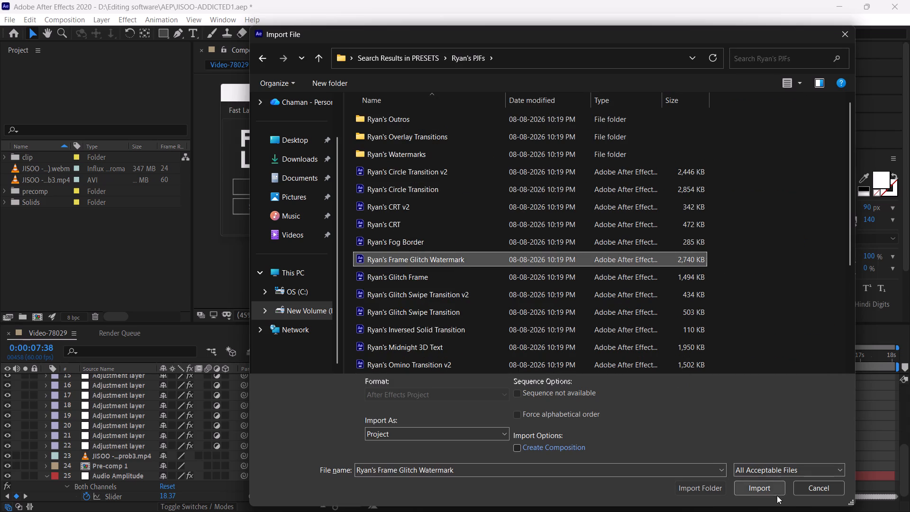
click(776, 491)
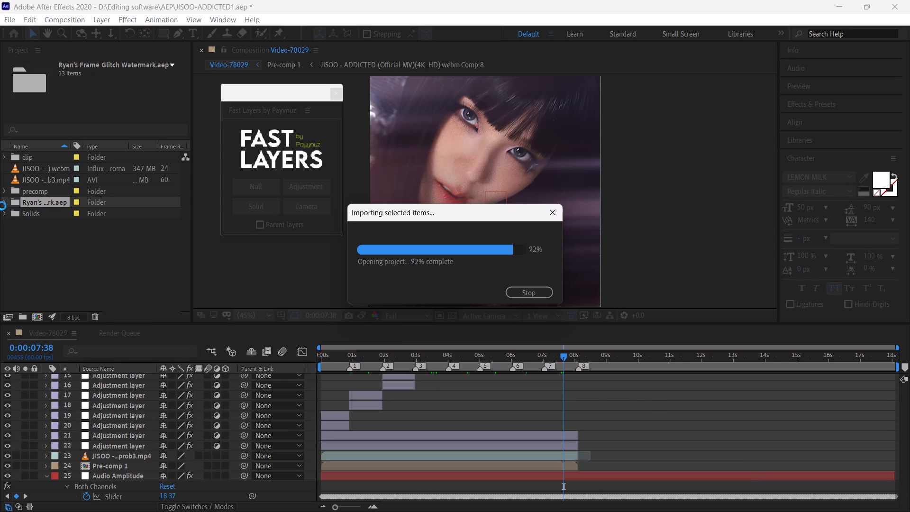
key(ctrl+s)
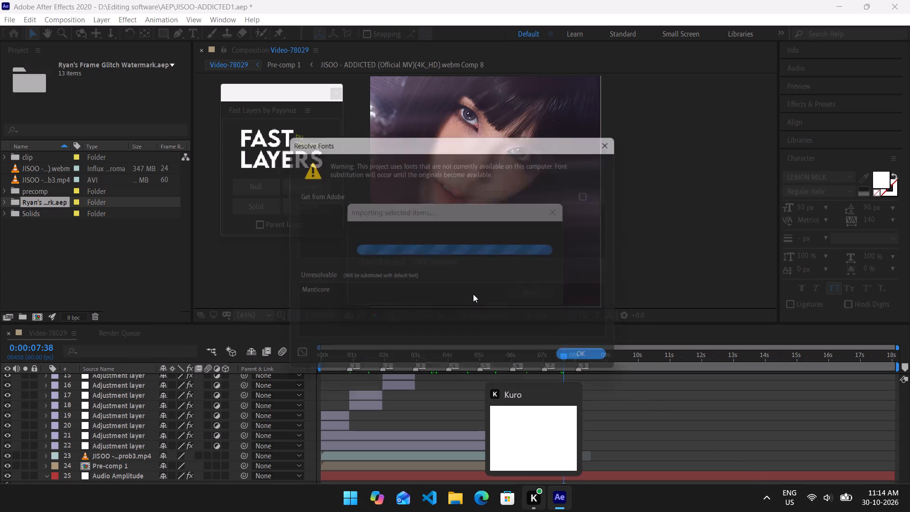
key(Return)
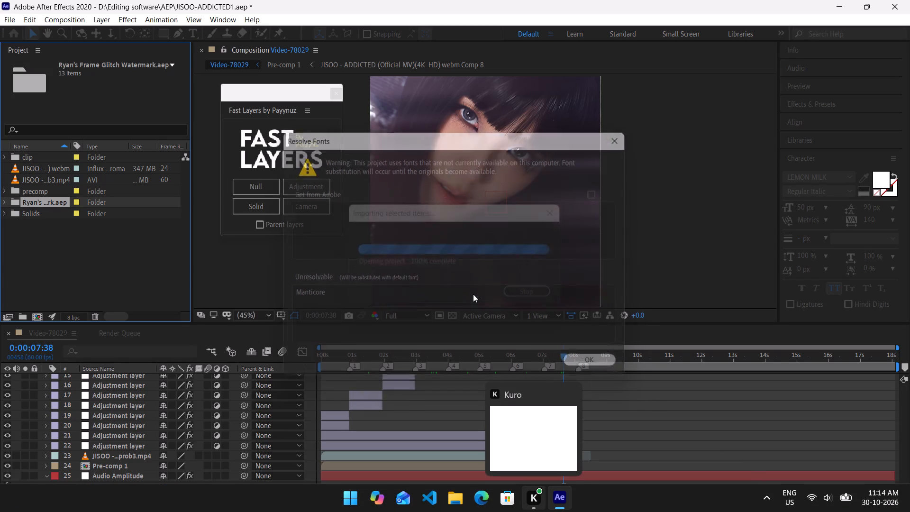
key(ctrl+s)
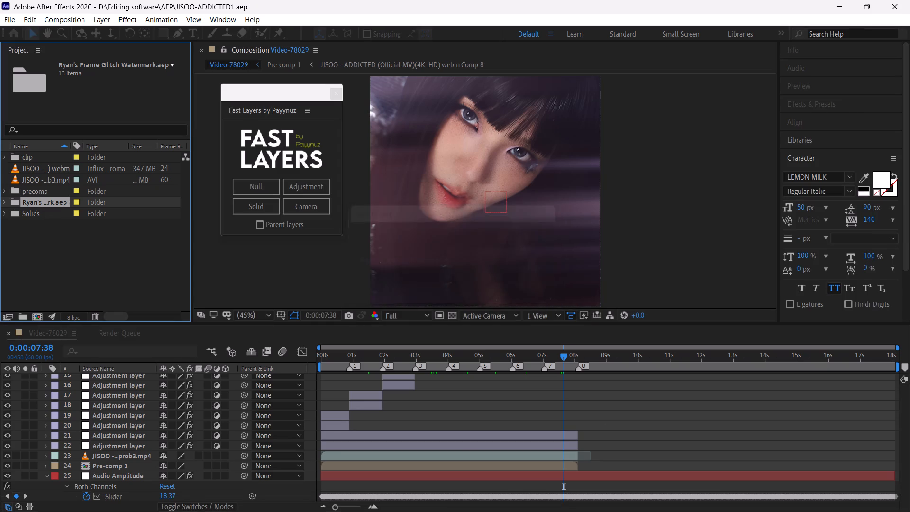
Add the imported Ryan's Pixelsort Watermark composition to Video-78029, aligning its marker with composition marker 8 at 0:00:08:06.
click(5, 201)
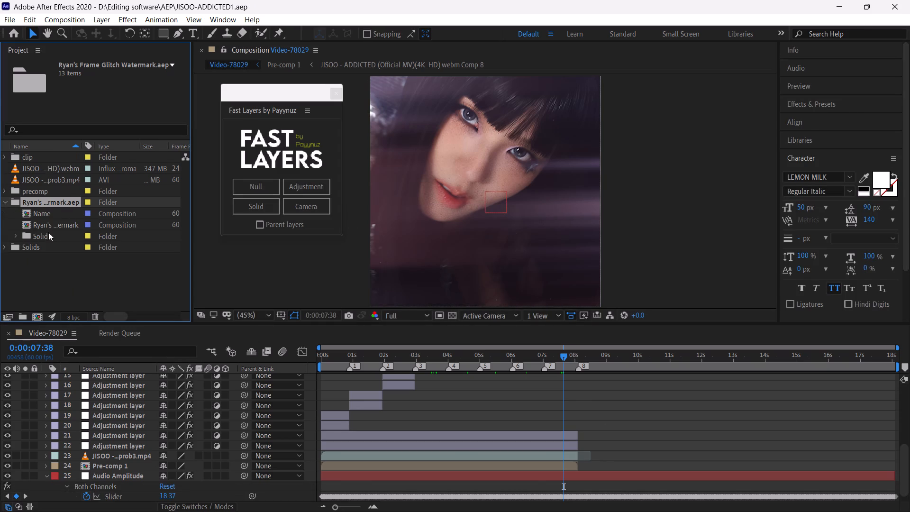
drag(43, 224, 567, 404)
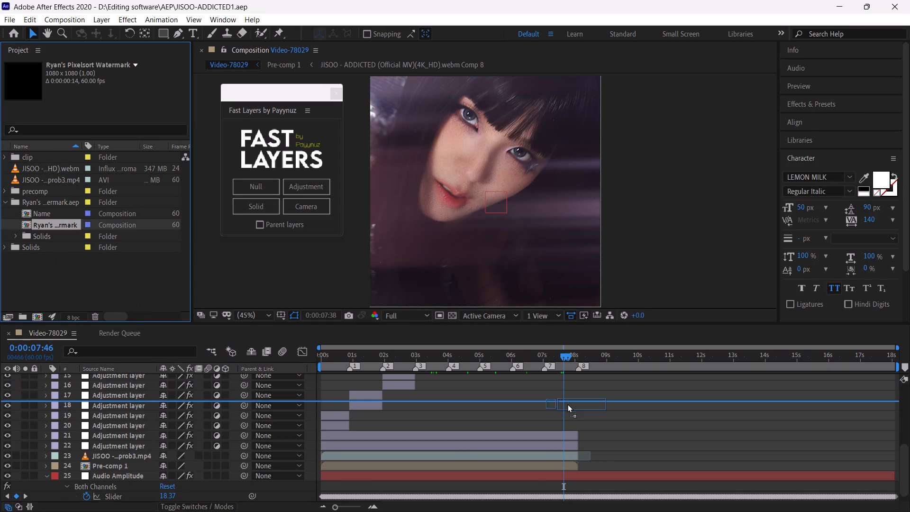
drag(567, 404, 576, 413)
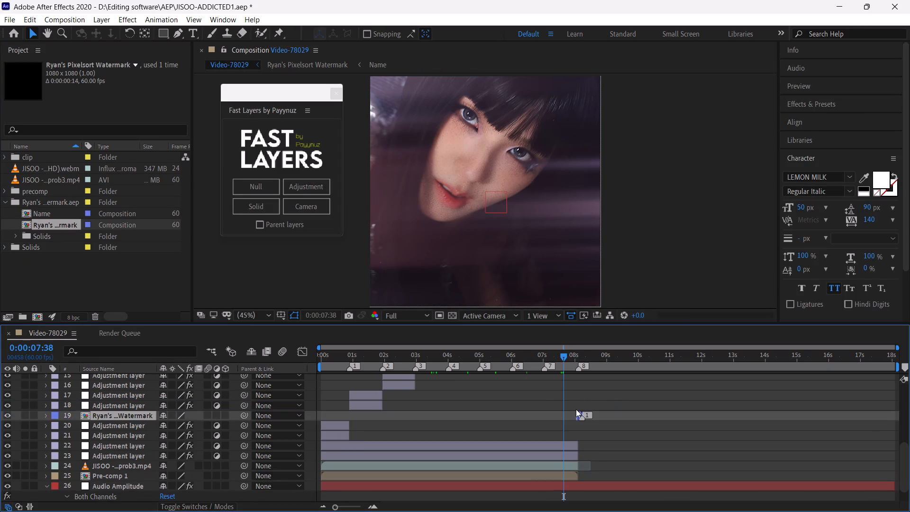
drag(575, 357, 579, 369)
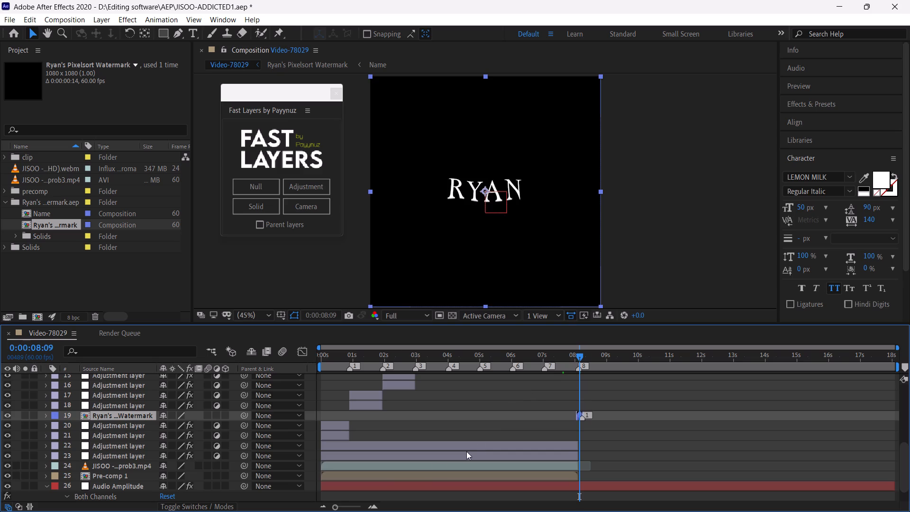
drag(344, 508, 359, 510)
drag(623, 416, 584, 417)
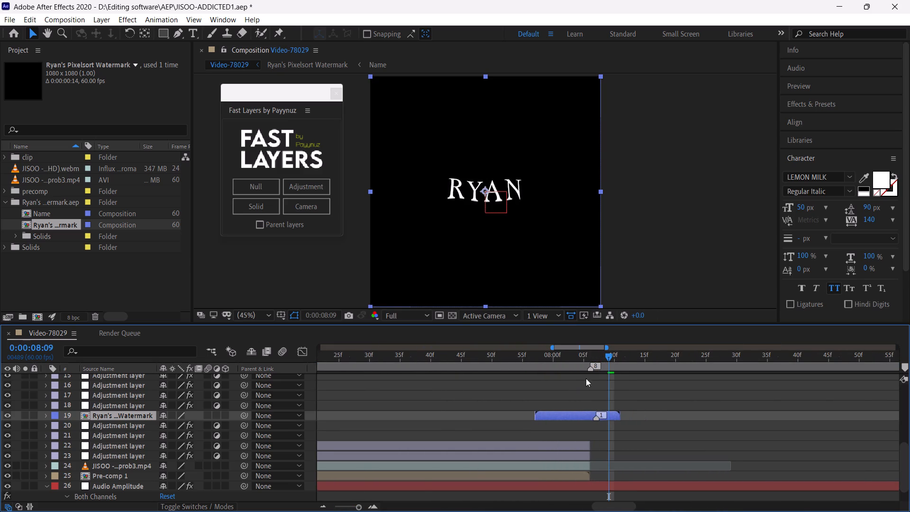
drag(583, 361, 590, 374)
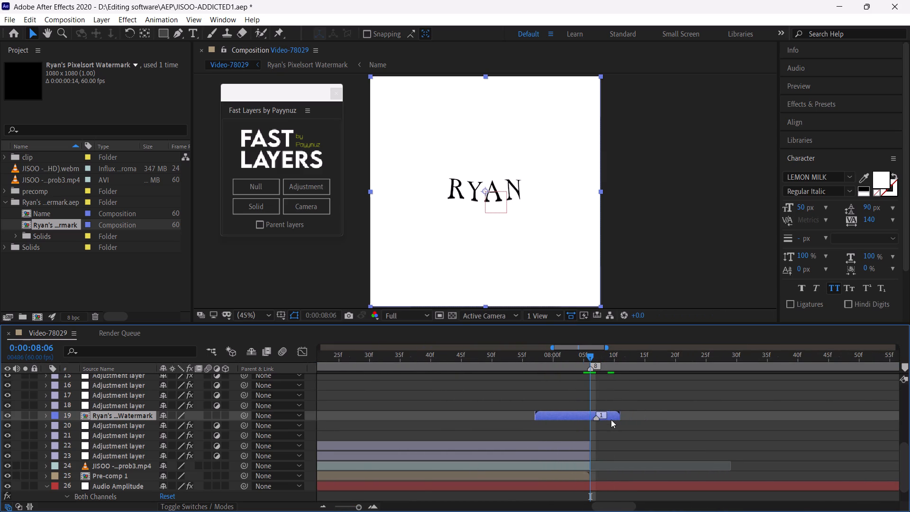
drag(611, 417, 605, 417)
Replace the RYAN text in the watermark's nested Name composition with IQLIPSE and close that composition.
double_click(580, 414)
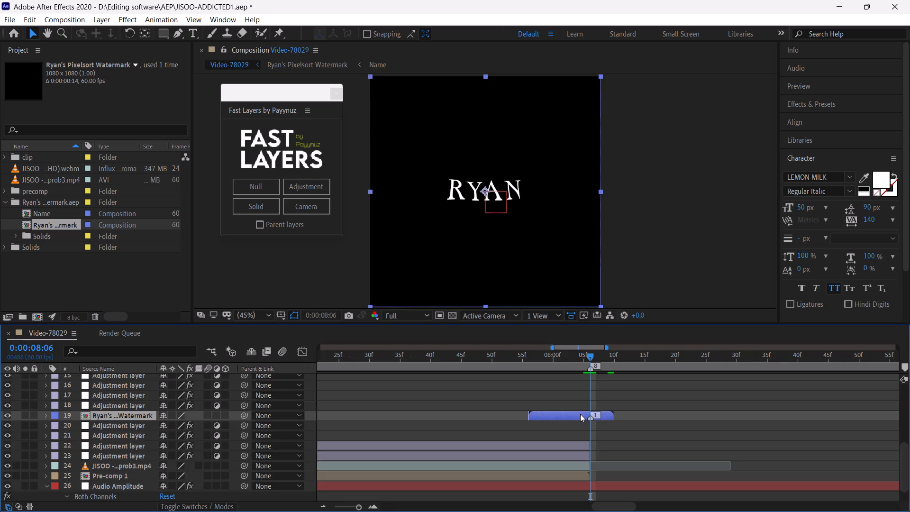
double_click(521, 400)
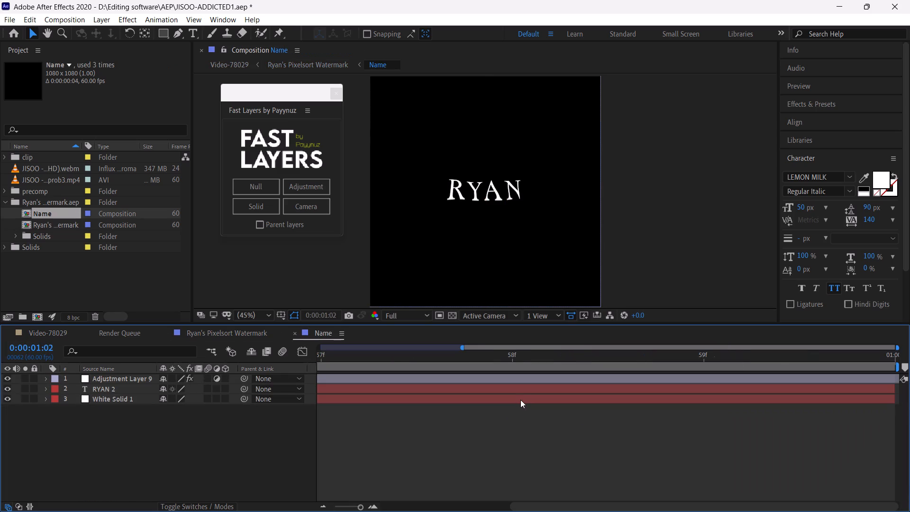
click(518, 389)
click(529, 361)
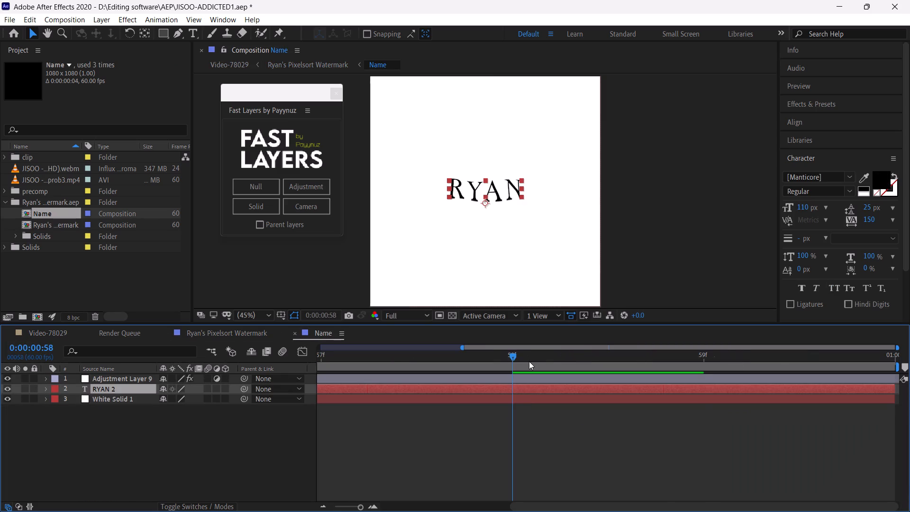
double_click(539, 387)
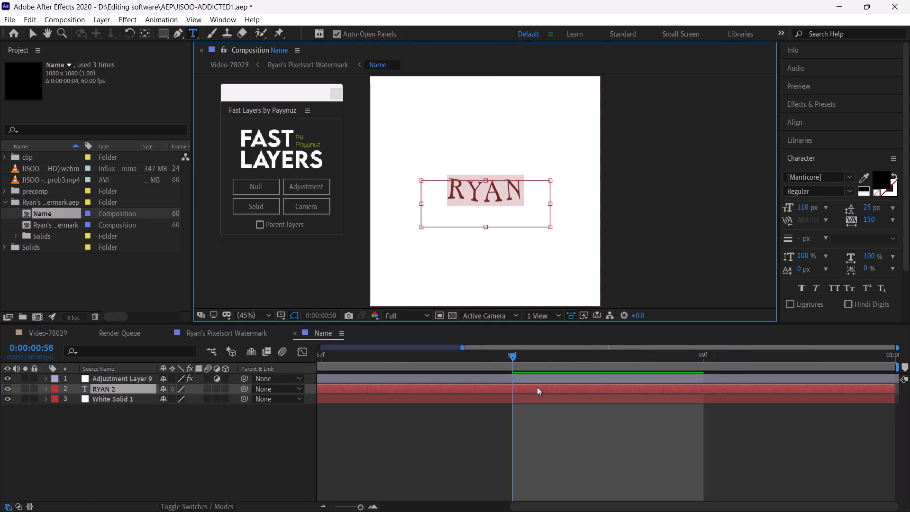
text(IQLIPSE)
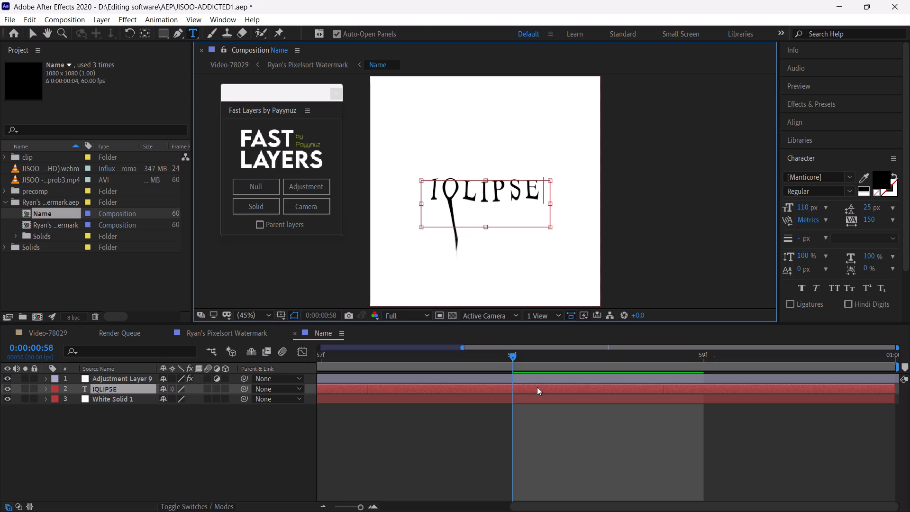
click(452, 485)
click(292, 334)
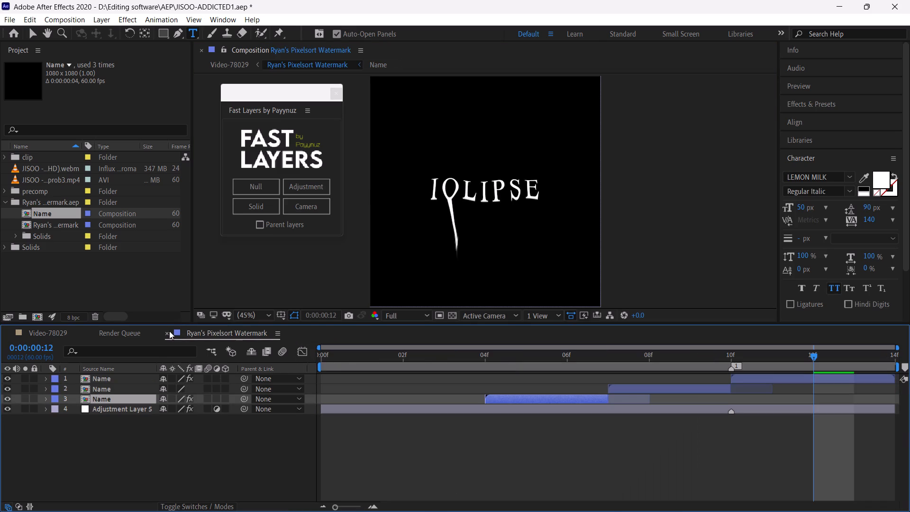
Close the Ryan's Pixelsort Watermark composition and the Render Queue, return to Video-78029, and save the project.
click(169, 331)
click(549, 433)
click(92, 334)
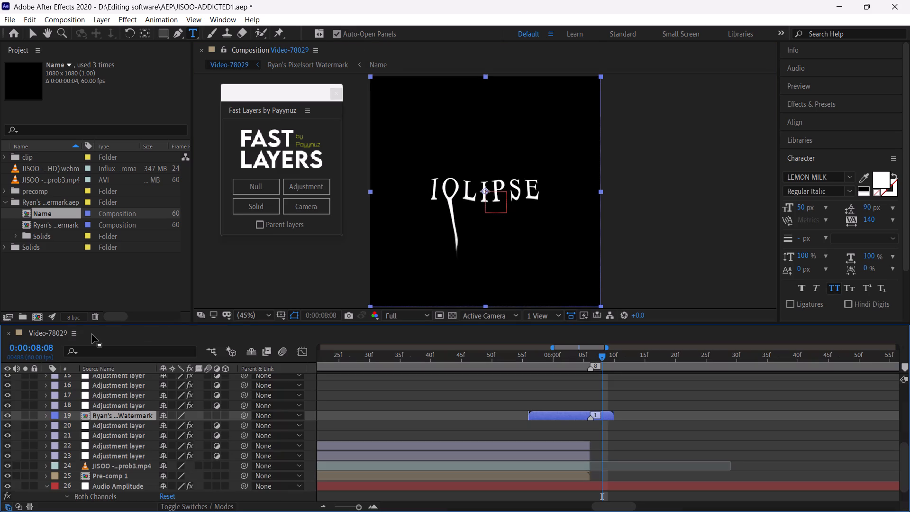
key(ctrl+s)
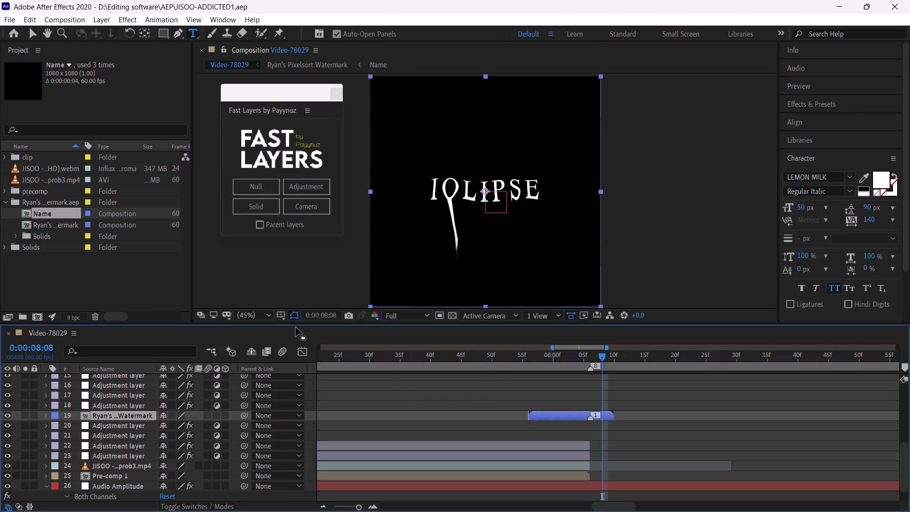
Set the composition preview resolution to Quarter.
click(392, 317)
click(403, 385)
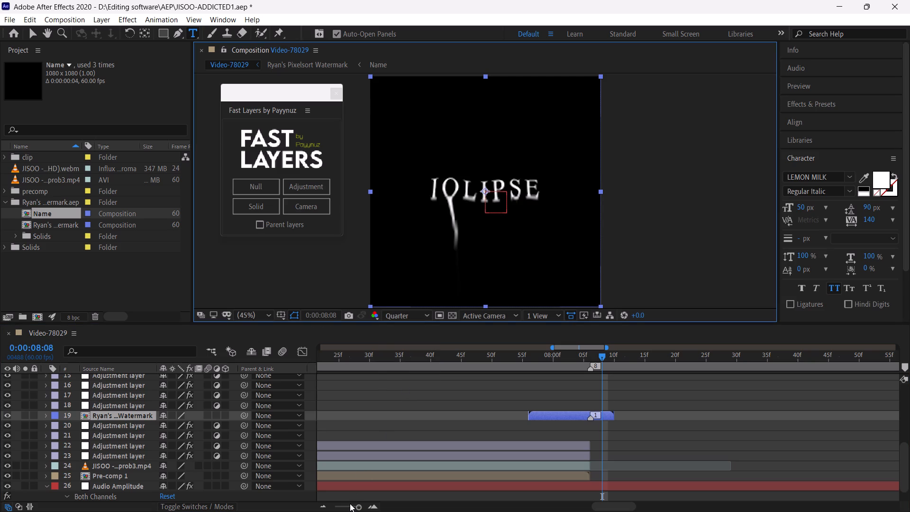
Play back the clip ending and the watermark repeatedly from 0:00:07:43 to check their timing.
drag(349, 504, 334, 504)
click(566, 356)
key(space)
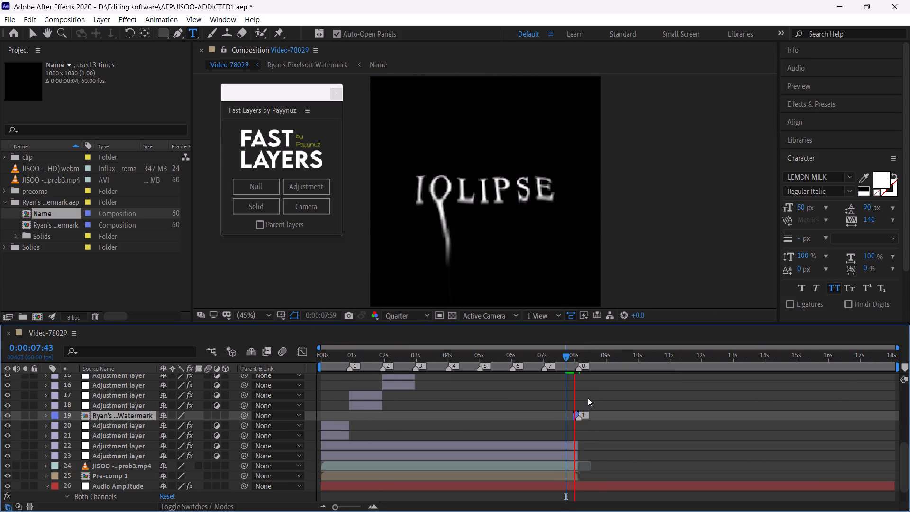
click(567, 354)
key(space)
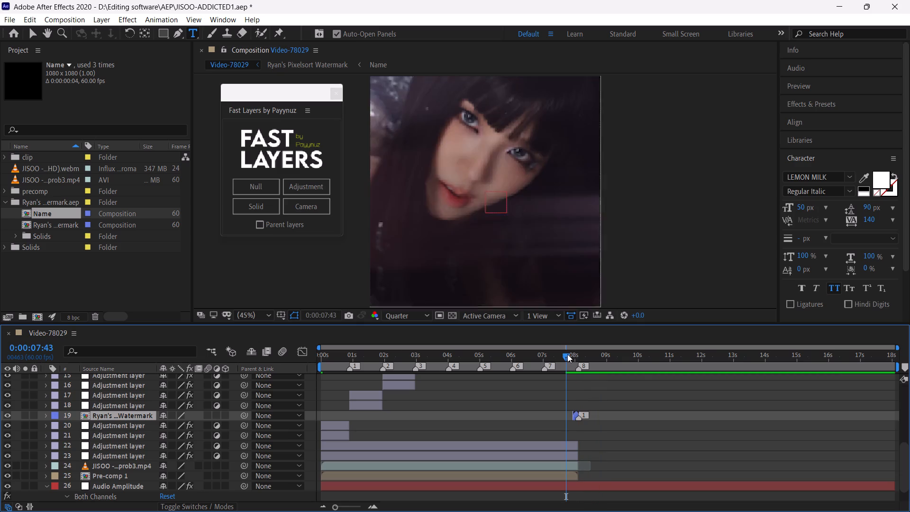
click(567, 354)
key(space)
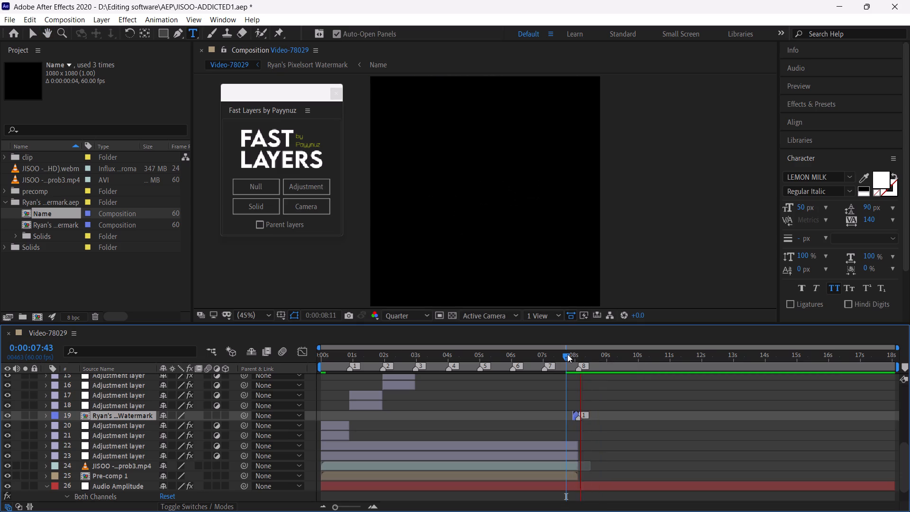
click(567, 354)
key(space)
click(567, 354)
key(space)
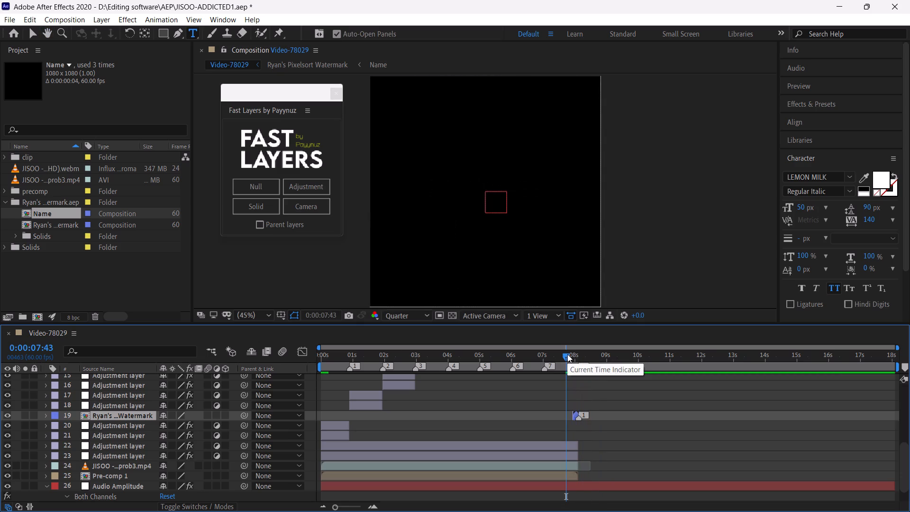
click(567, 354)
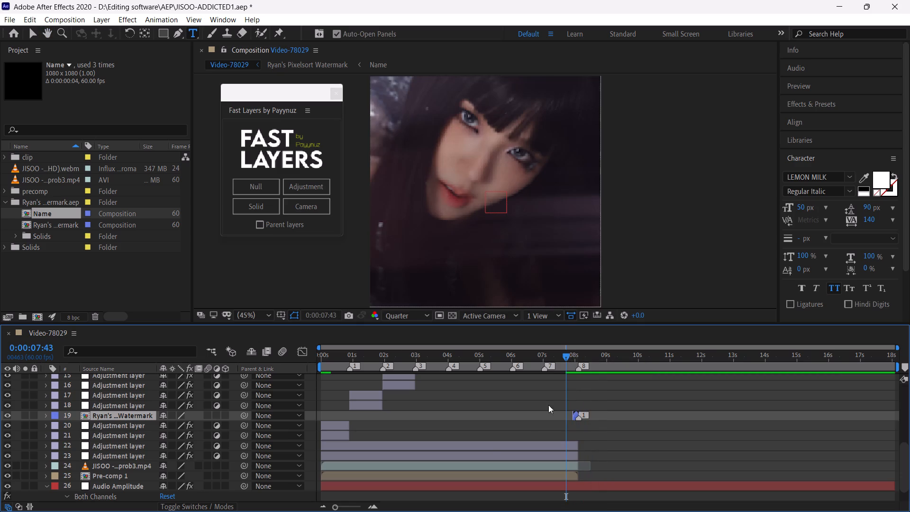
Shift the Ryan's Pixelsort Watermark layer earlier so that it ends at composition marker 8, 0:00:08:06.
drag(341, 505, 360, 507)
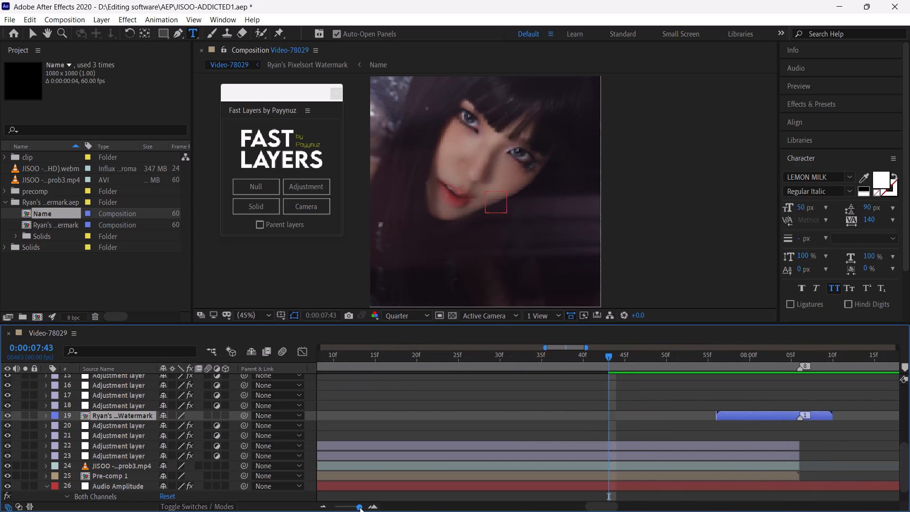
drag(360, 507, 358, 507)
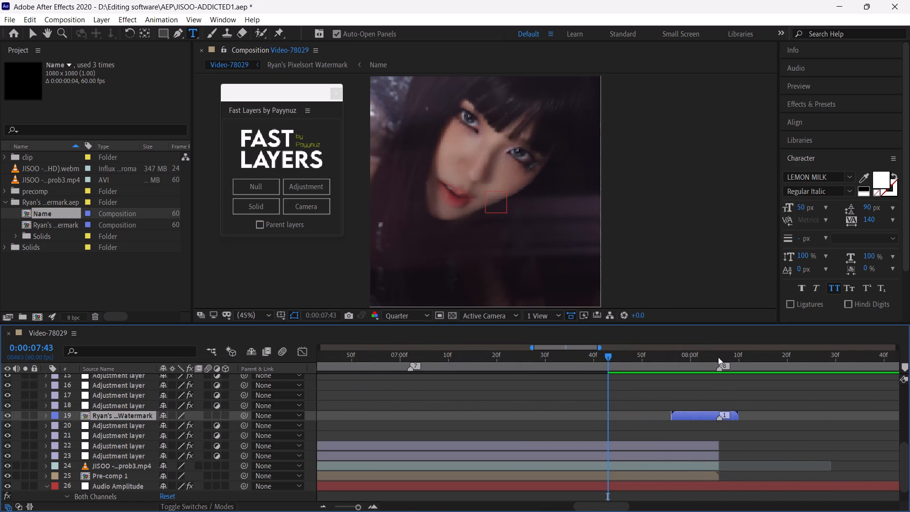
drag(718, 357, 719, 363)
drag(709, 413, 694, 413)
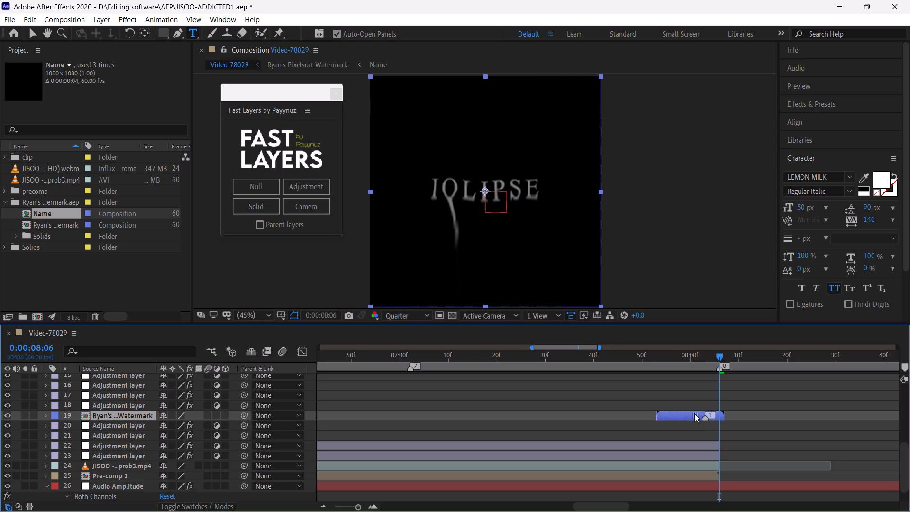
drag(694, 413, 691, 413)
Split adjustment layers 22 and 23 and the JISOO prob3.mp4 clip at 0:00:08:02, delete the remainders, and preview from there.
drag(707, 358, 701, 358)
click(706, 448)
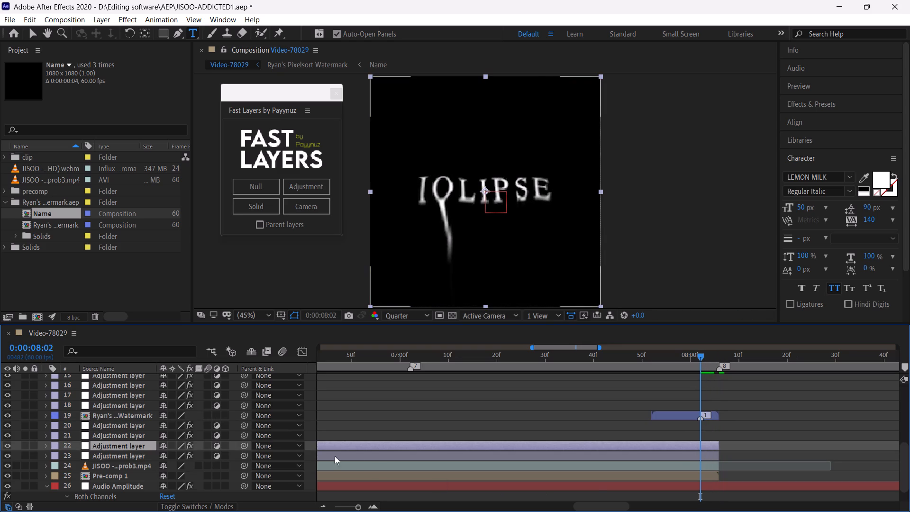
drag(309, 443, 312, 464)
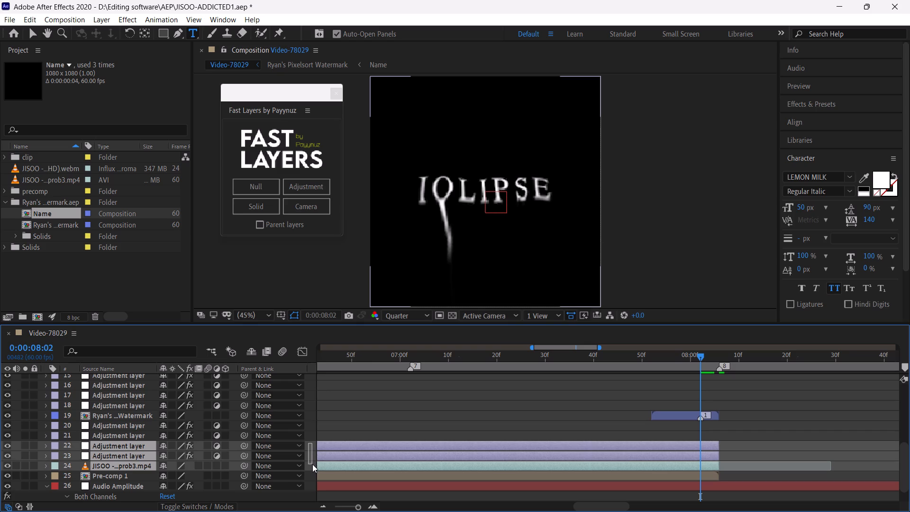
drag(312, 464, 312, 465)
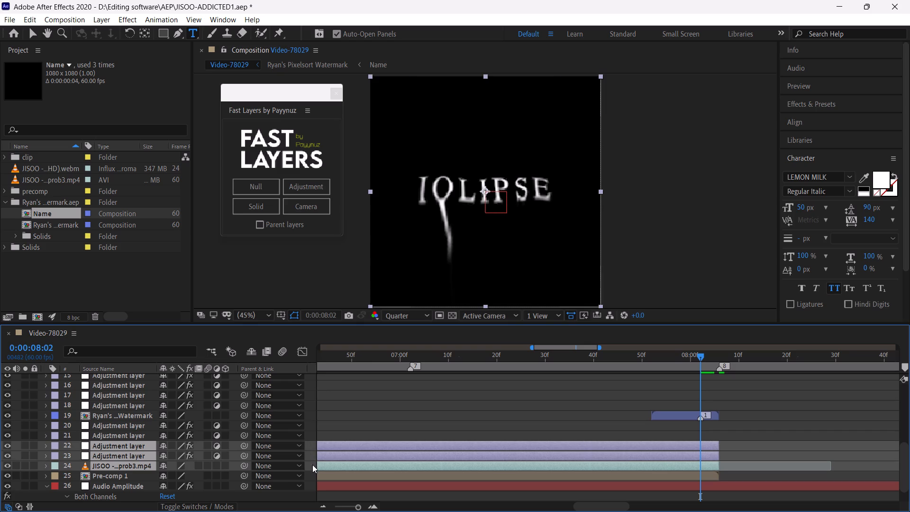
key(ctrl+shift+d)
key(BackSpace)
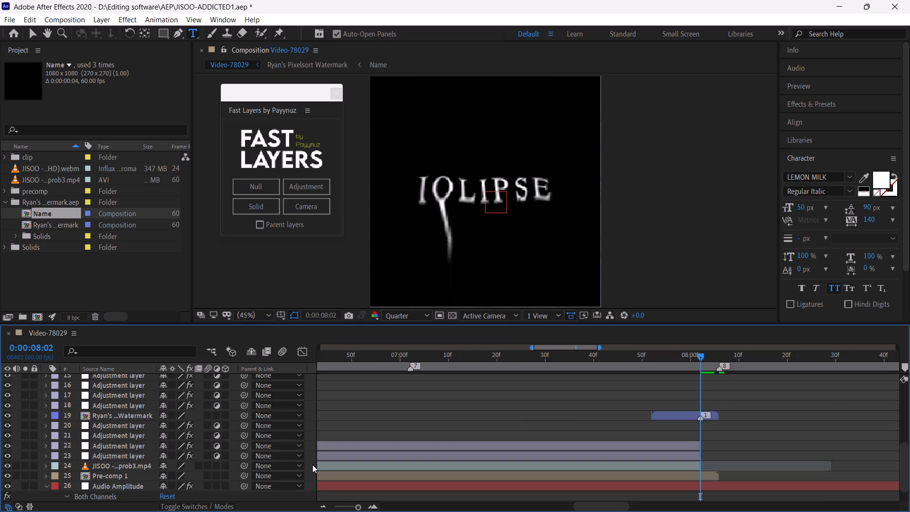
key(space)
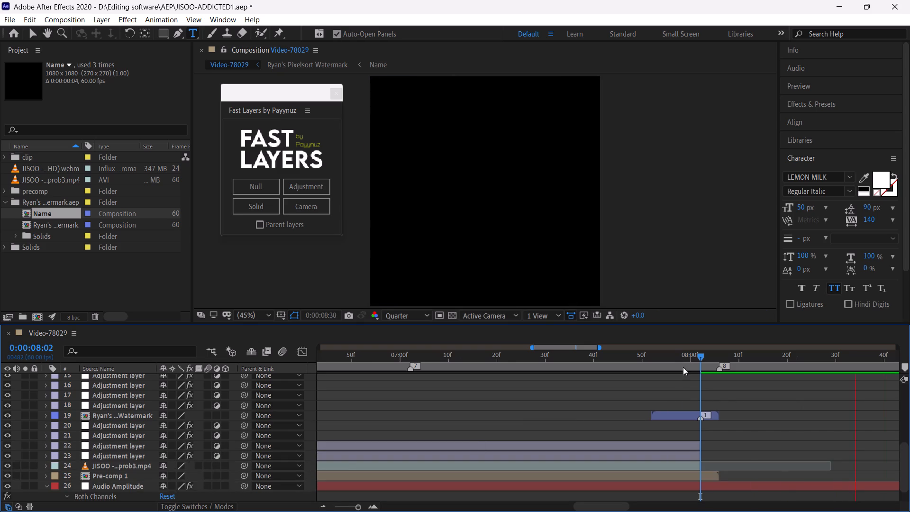
click(701, 355)
key(space)
click(701, 355)
key(space)
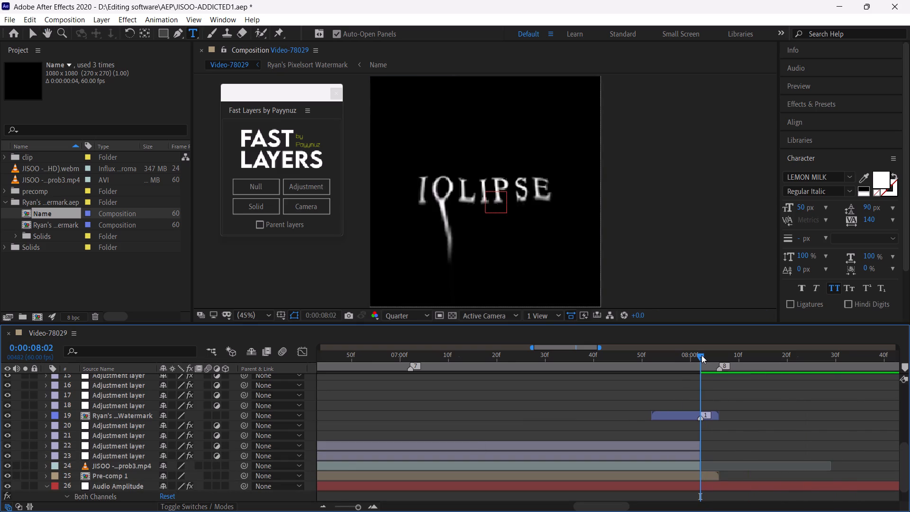
click(701, 355)
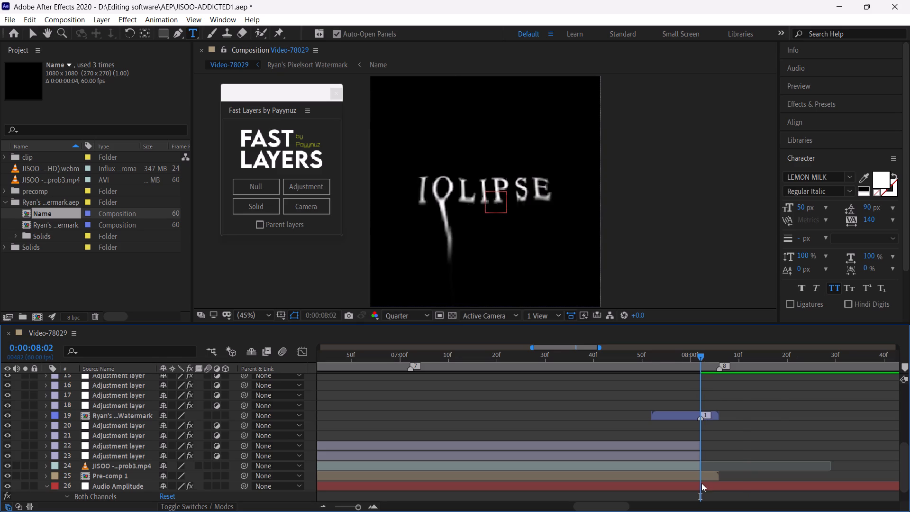
Hide the Pre-comp 1 layer, replay the ending from 0:00:08:02, and save the project.
click(702, 479)
click(6, 477)
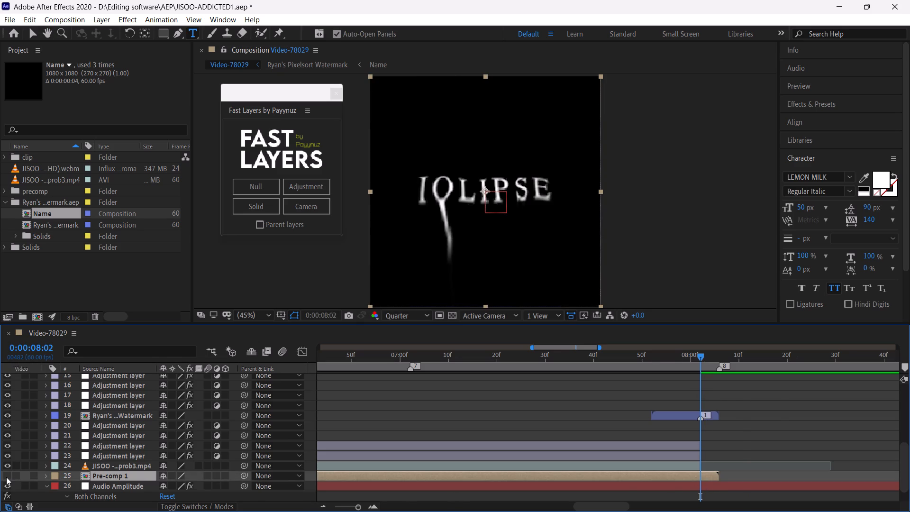
key(space)
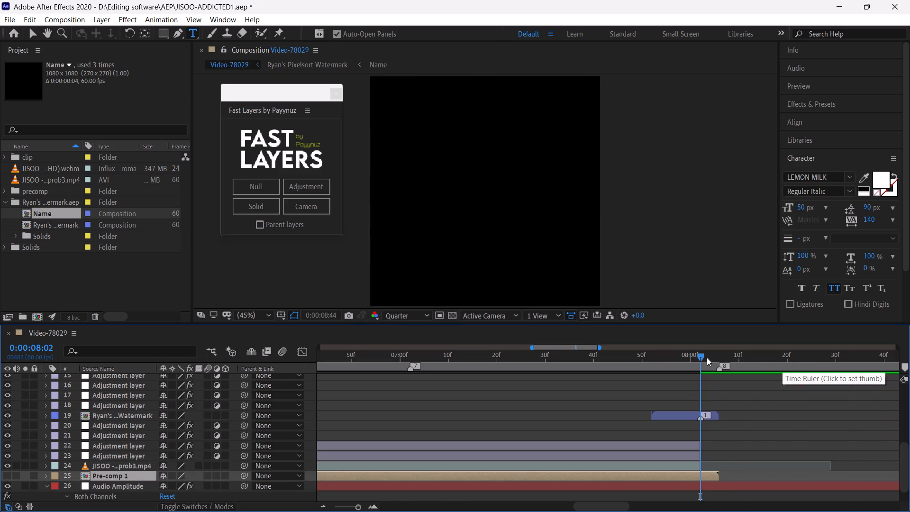
click(700, 354)
key(space)
click(700, 354)
key(space)
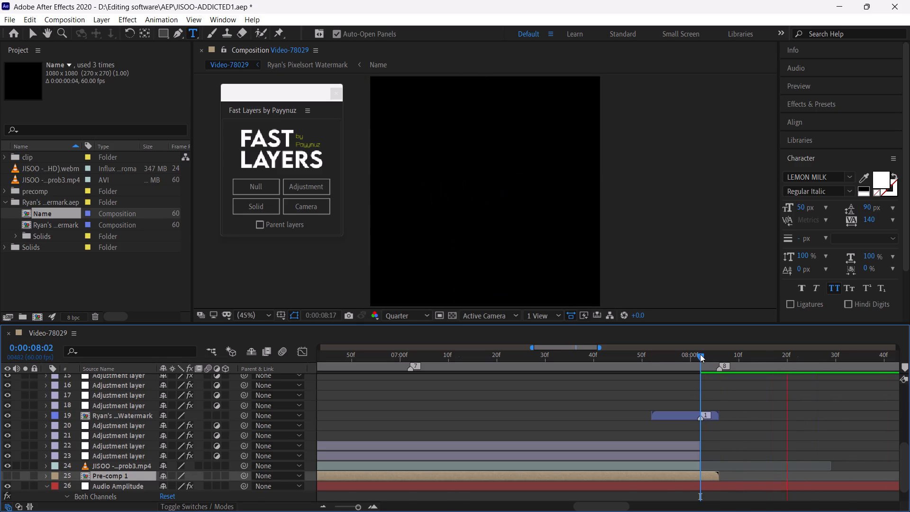
click(700, 354)
key(space)
click(700, 354)
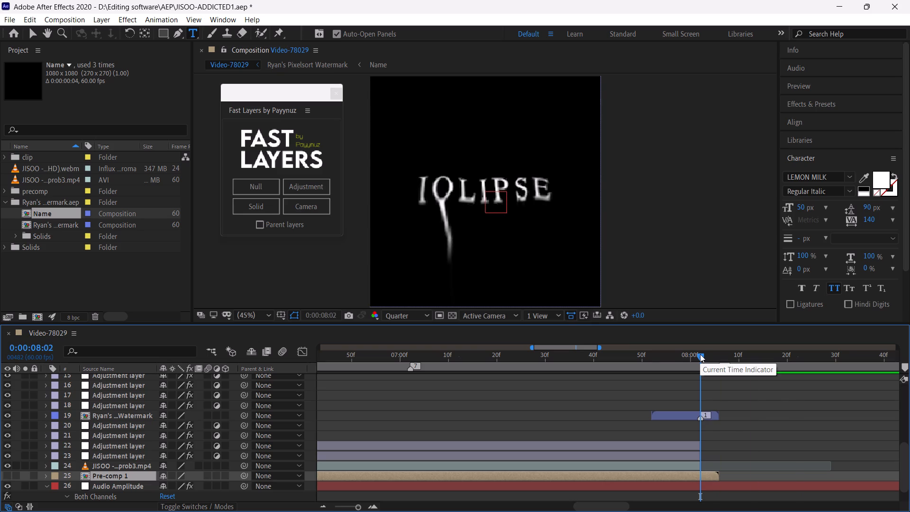
key(ctrl+s)
Pre-compose all adjustment layers, the watermark and the JISOO prob3.mp4 clip above Pre-comp 1 into one composition, and save the project.
click(712, 414)
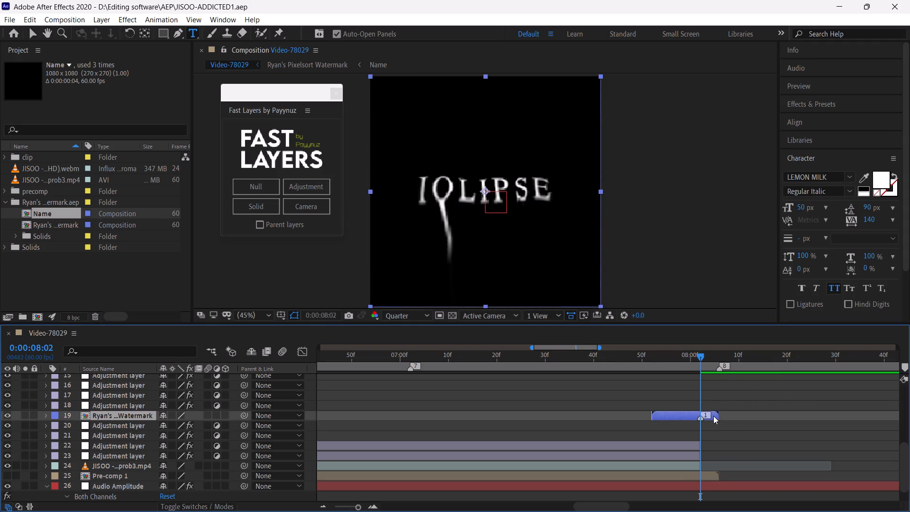
drag(713, 356, 719, 368)
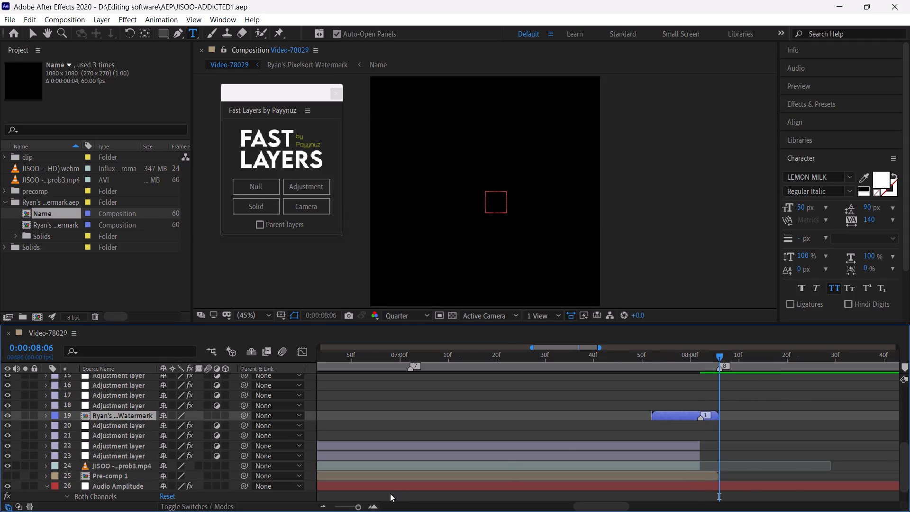
drag(351, 509, 328, 506)
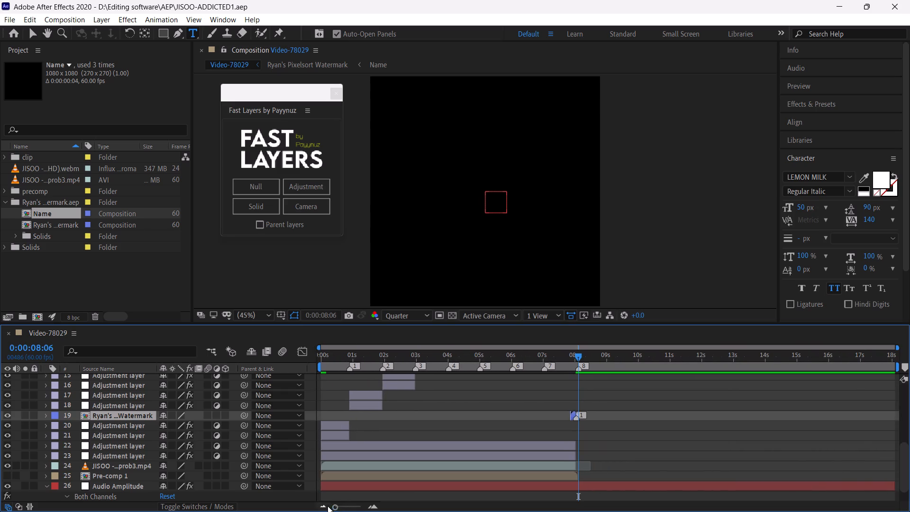
click(453, 462)
drag(314, 465, 312, 432)
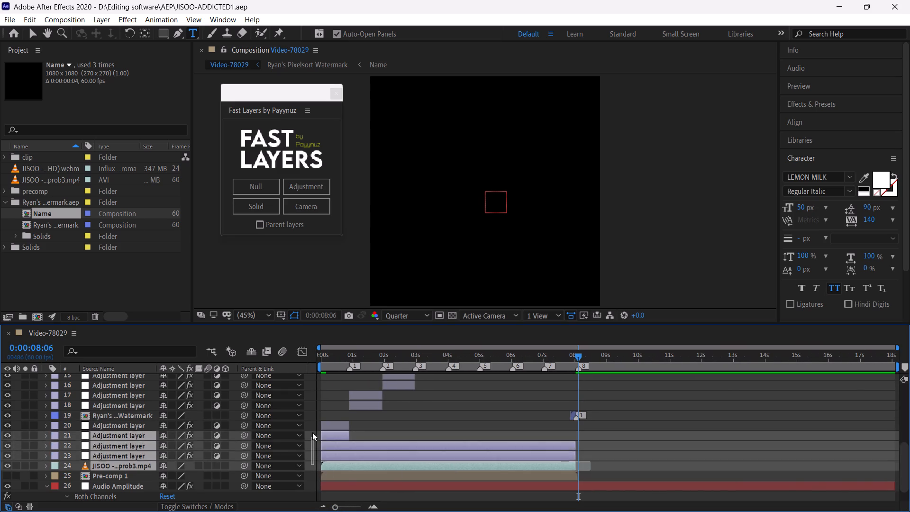
drag(312, 432, 323, 308)
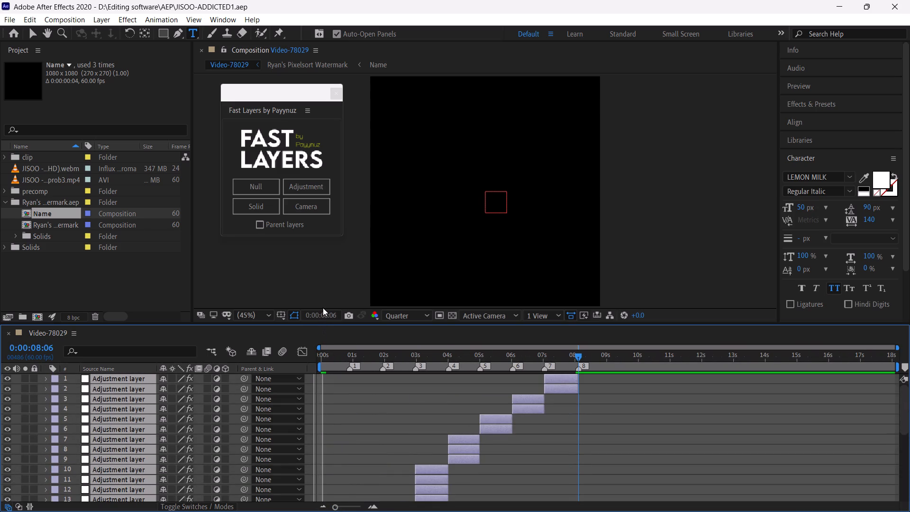
drag(323, 308, 323, 301)
right_click(573, 389)
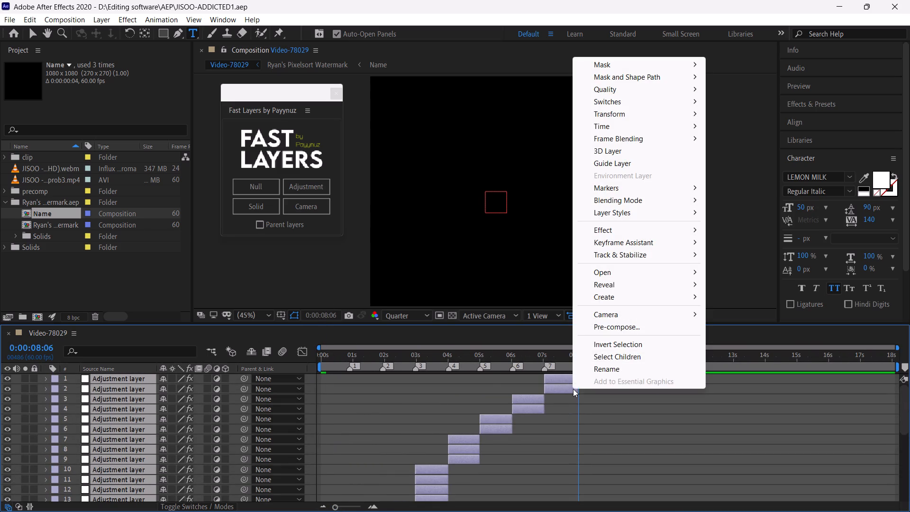
click(604, 328)
click(494, 340)
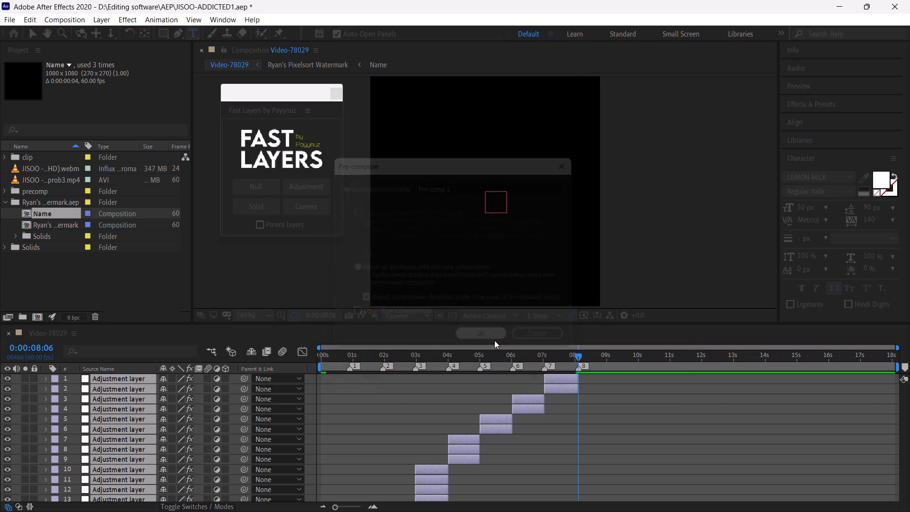
key(ctrl+s)
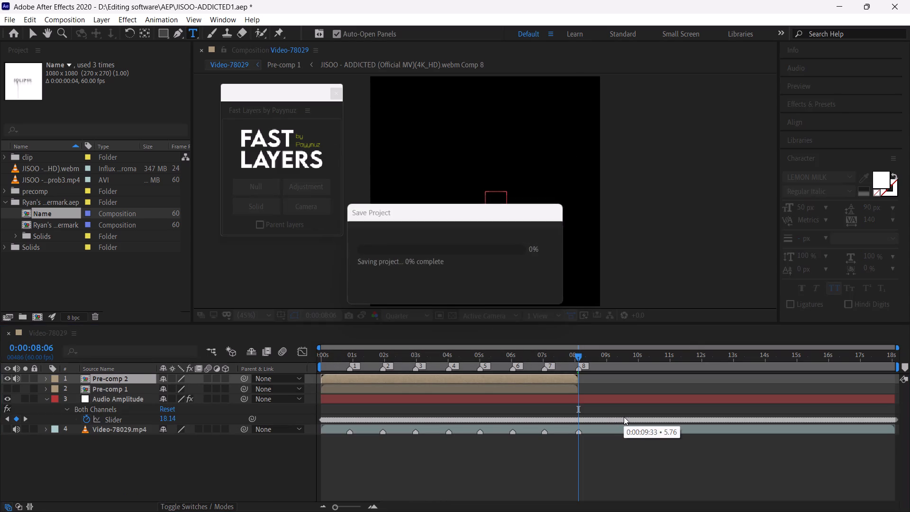
Duplicate the Pre-comp 2 layer and place the copy so it starts at composition marker 8, 0:00:08:06.
key(ctrl+d)
drag(536, 380, 767, 377)
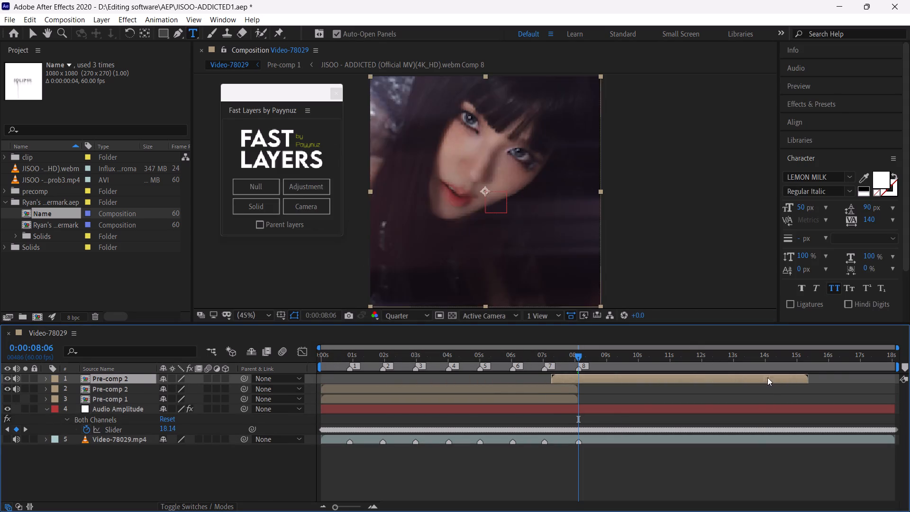
drag(767, 377, 792, 378)
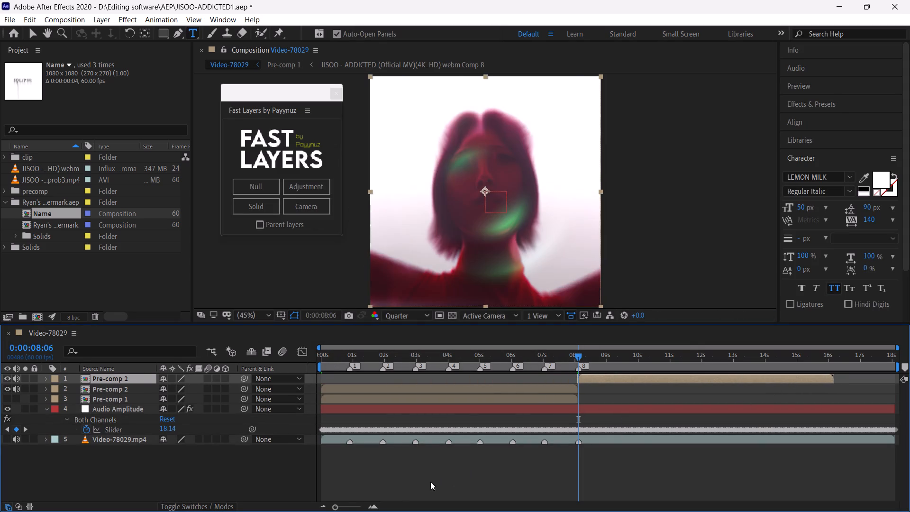
drag(349, 506, 365, 507)
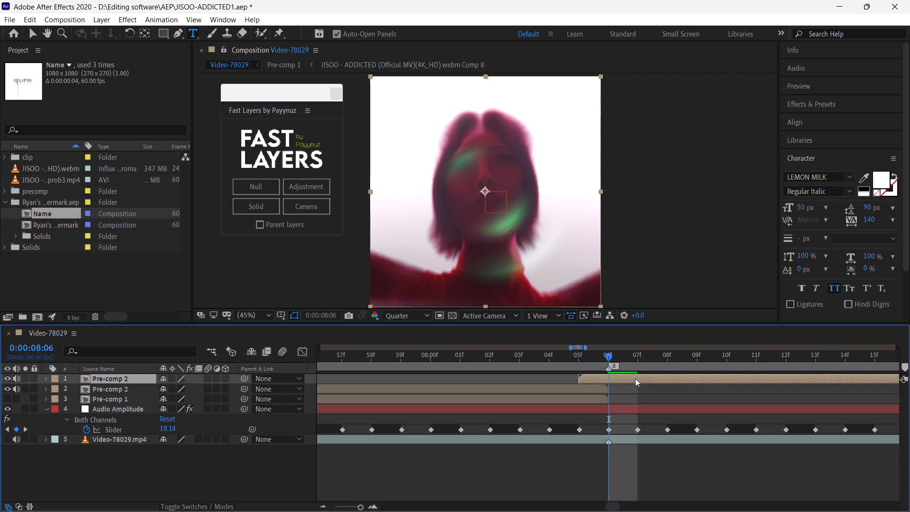
drag(629, 378, 653, 380)
click(353, 507)
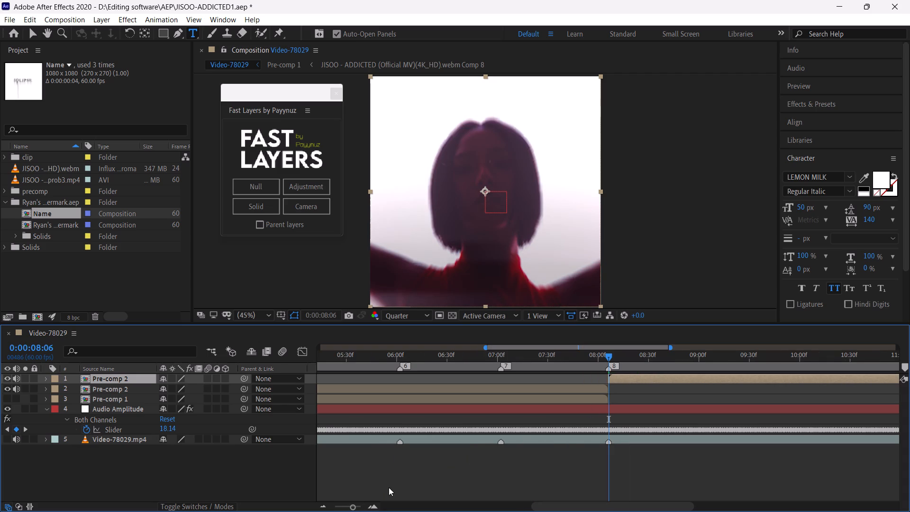
Preview the transition between the two Pre-comp 2 layers, replaying from 0:00:07:54.
click(588, 360)
key(space)
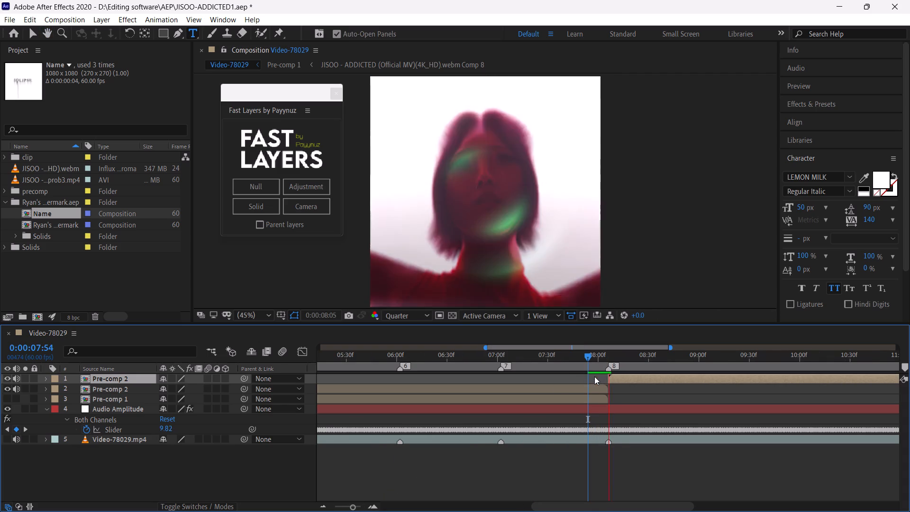
click(589, 355)
key(space)
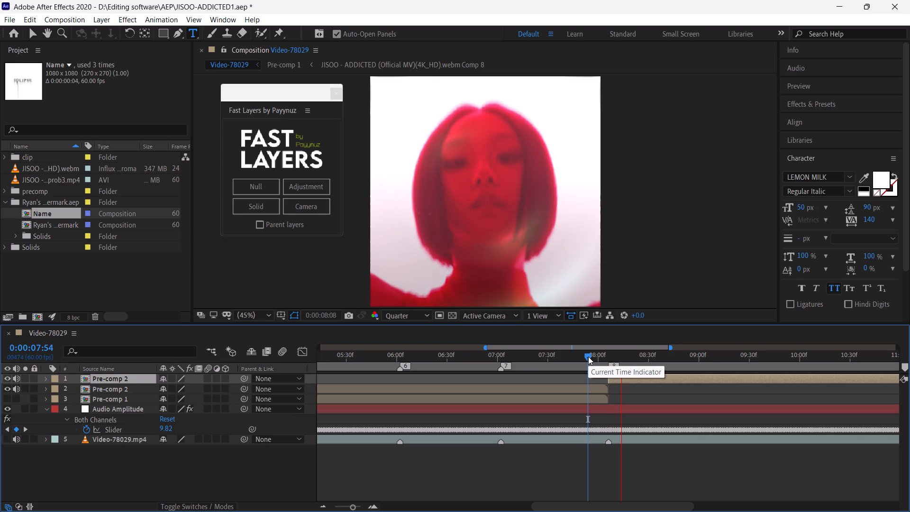
click(588, 357)
key(space)
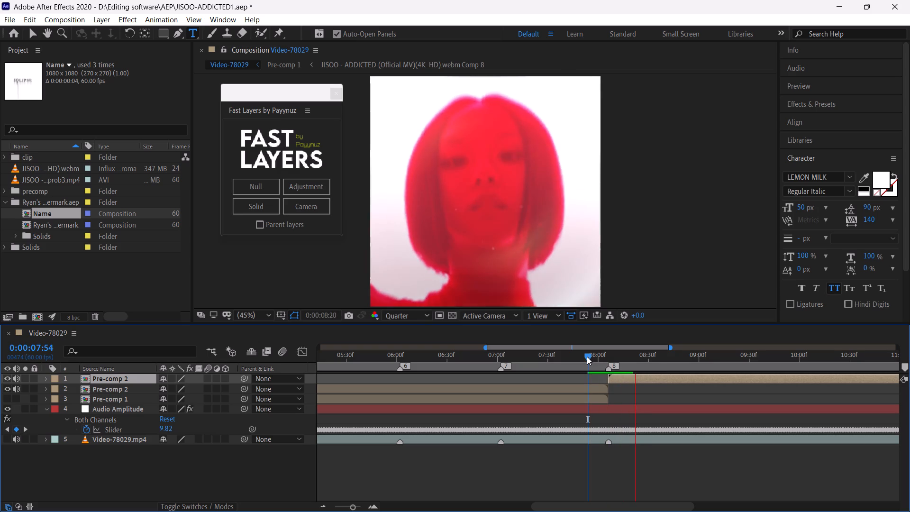
Preview the ending of the second Pre-comp 2 copy, replaying from 0:00:15:49.
click(346, 506)
drag(344, 506, 325, 506)
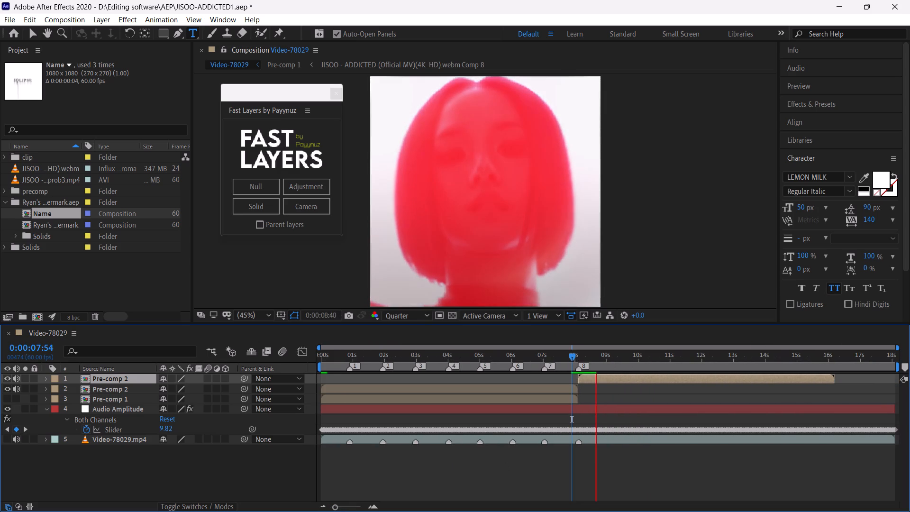
click(823, 357)
key(space)
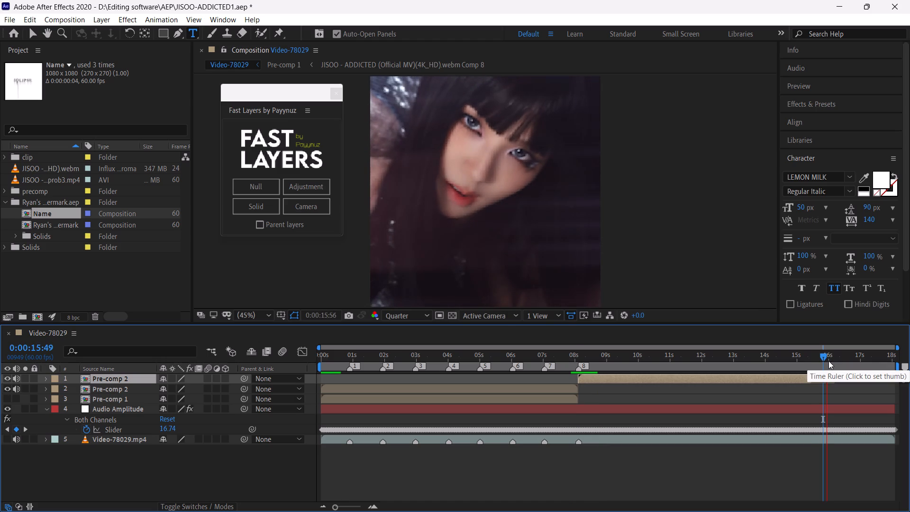
click(824, 355)
key(space)
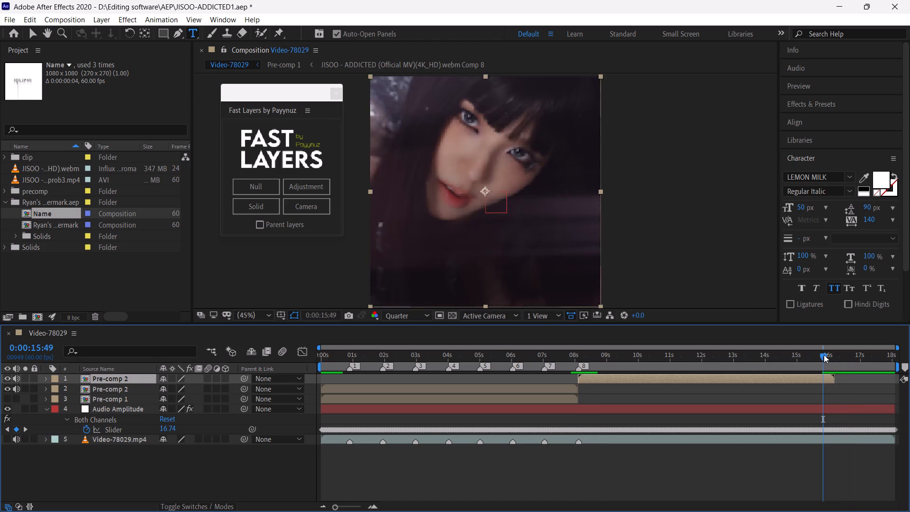
click(824, 354)
key(space)
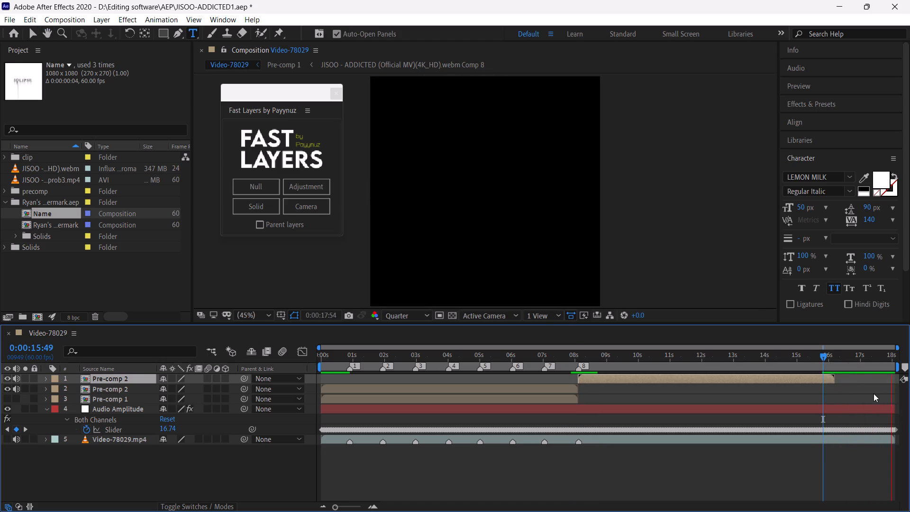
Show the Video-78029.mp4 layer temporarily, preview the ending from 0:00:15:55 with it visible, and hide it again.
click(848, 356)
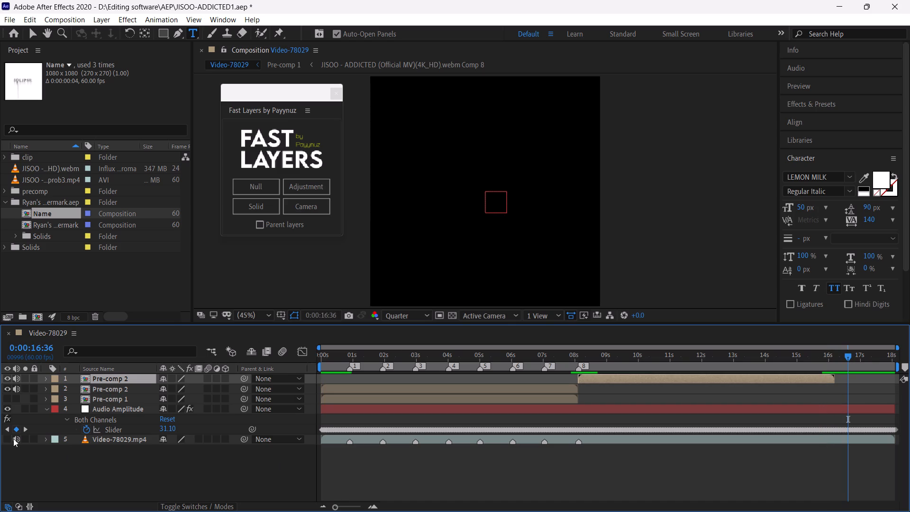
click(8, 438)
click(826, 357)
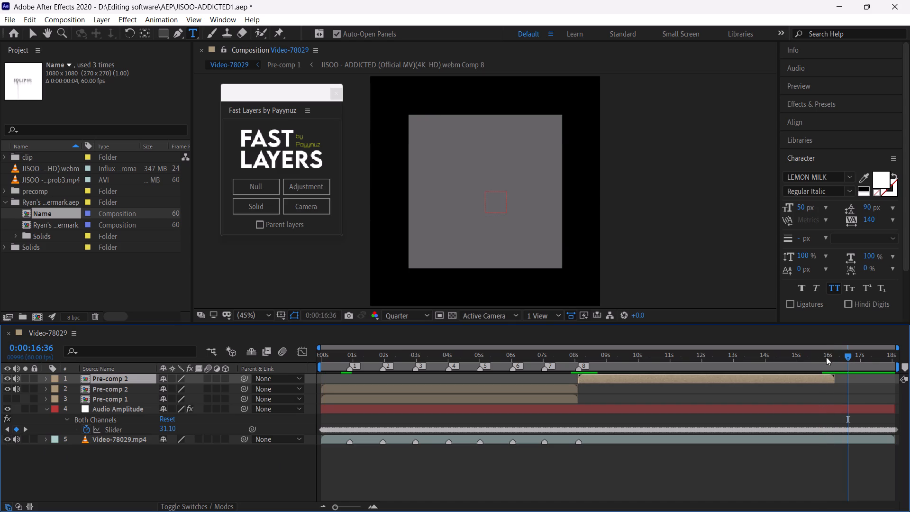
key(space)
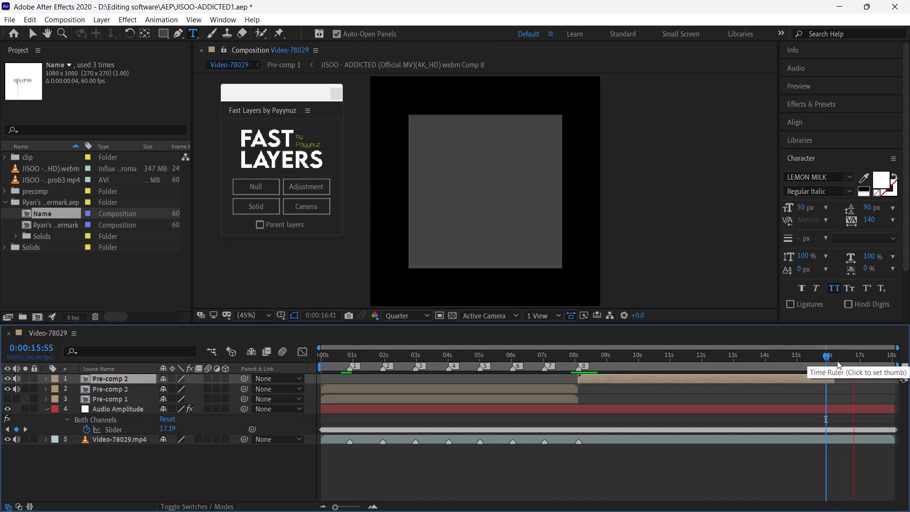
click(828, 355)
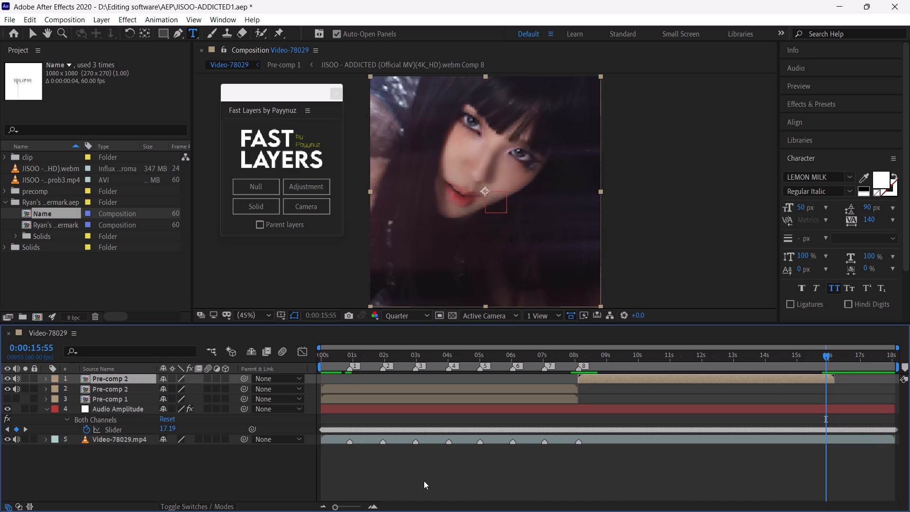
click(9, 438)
Replay the ending of the second Pre-comp 2 copy several times from 0:00:15:55.
key(space)
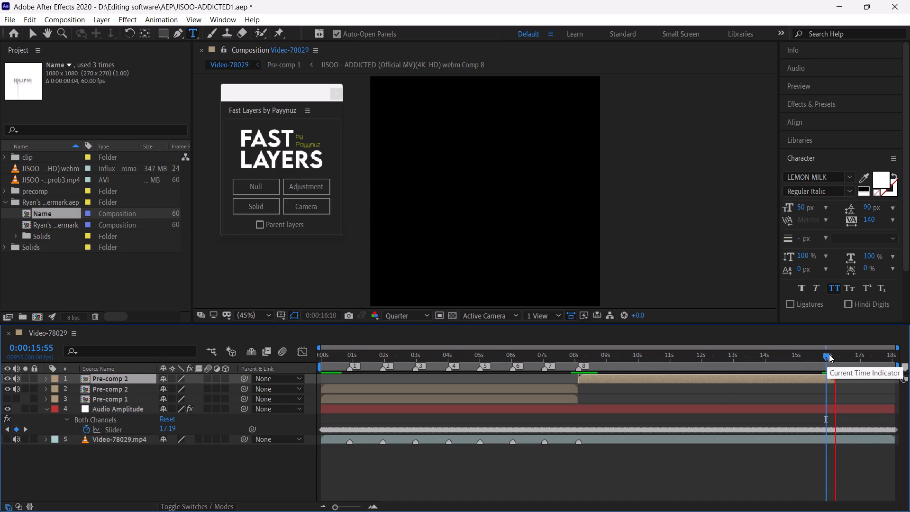
click(829, 354)
key(space)
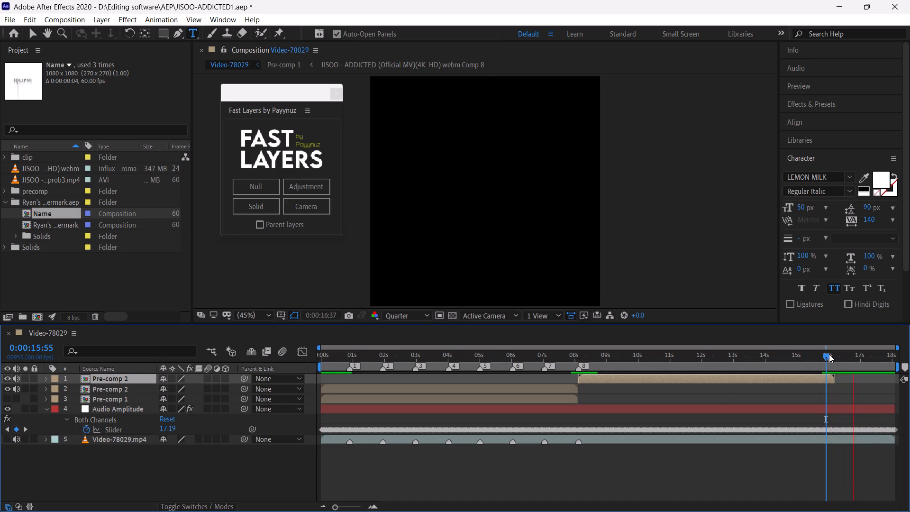
click(829, 354)
key(space)
click(829, 354)
key(space)
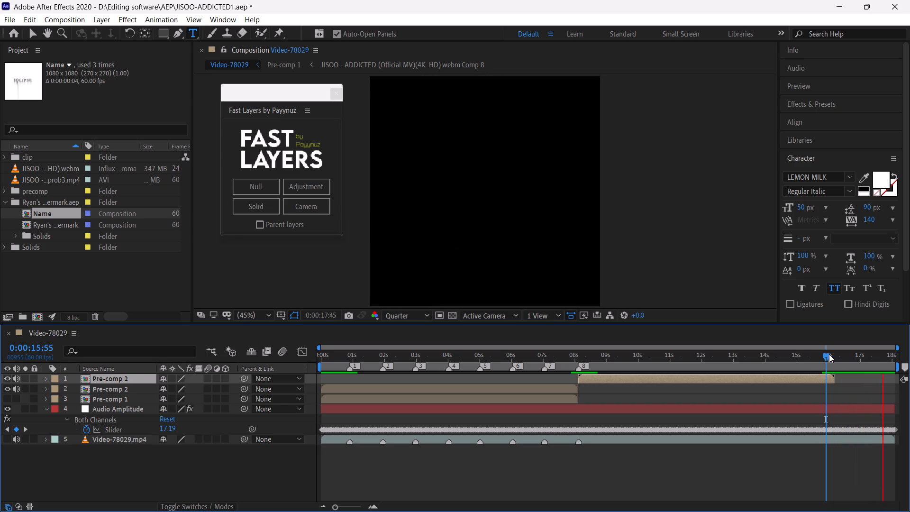
Save the project and return the current time to 0:00:00:00.
key(ctrl+s)
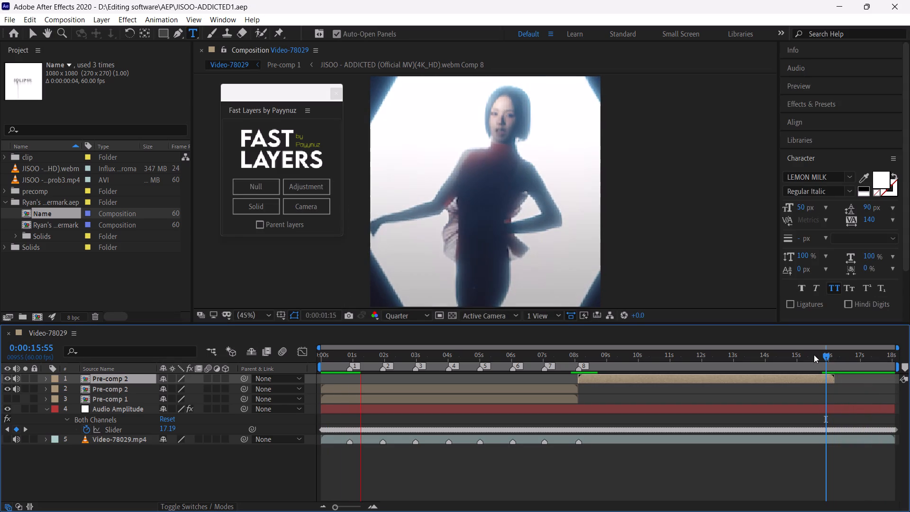
click(336, 357)
drag(336, 357, 299, 351)
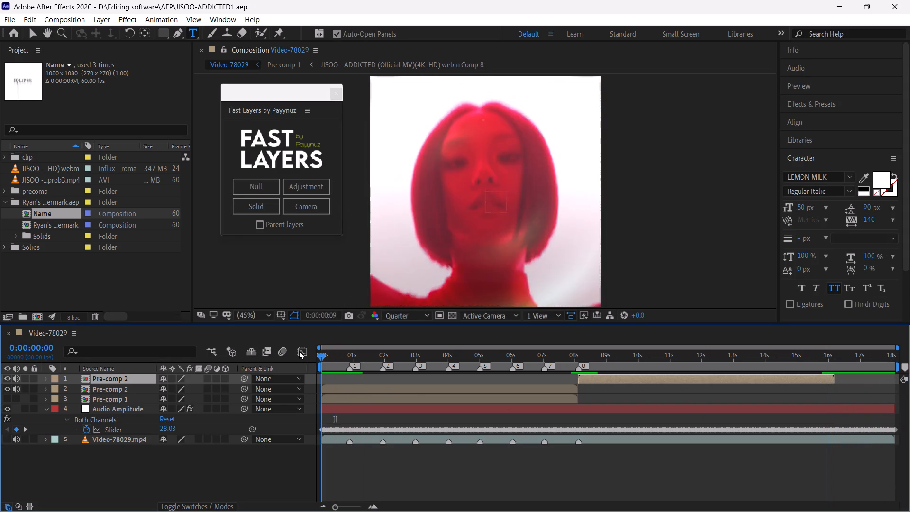
drag(299, 351, 299, 351)
key(ctrl+s)
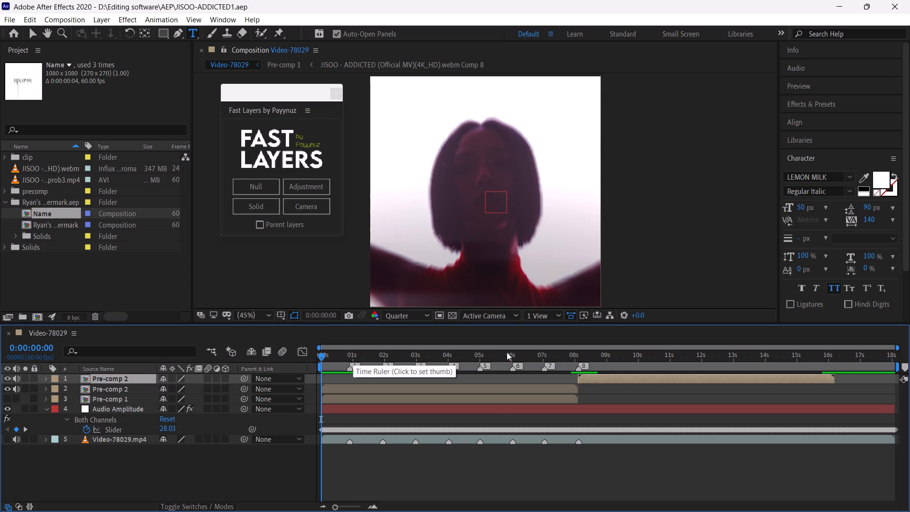
Preview the edit briefly from 0:00:05:36, deselect all layers, and save the project.
click(499, 352)
key(space)
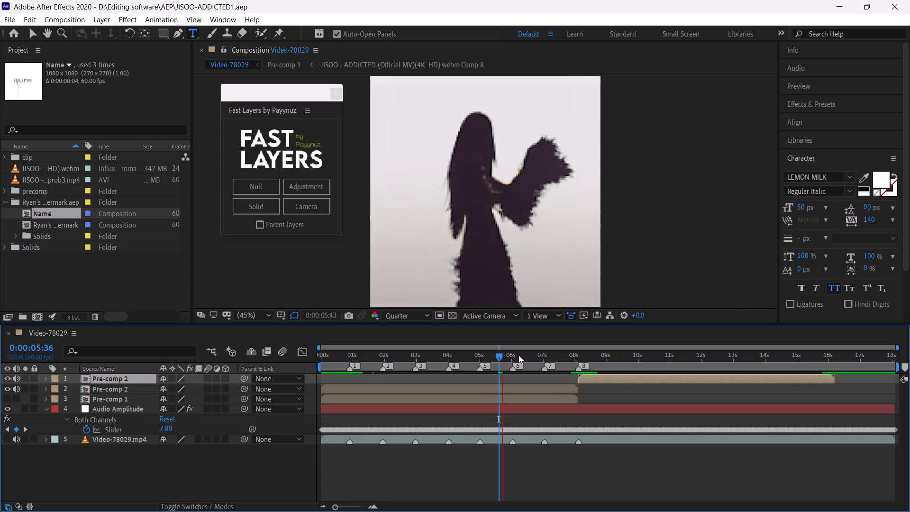
click(500, 357)
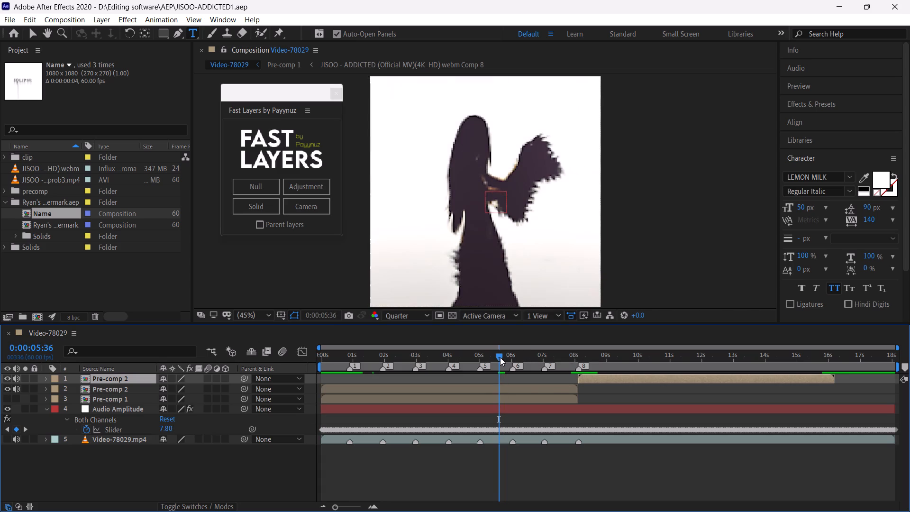
key(ctrl+s)
click(546, 392)
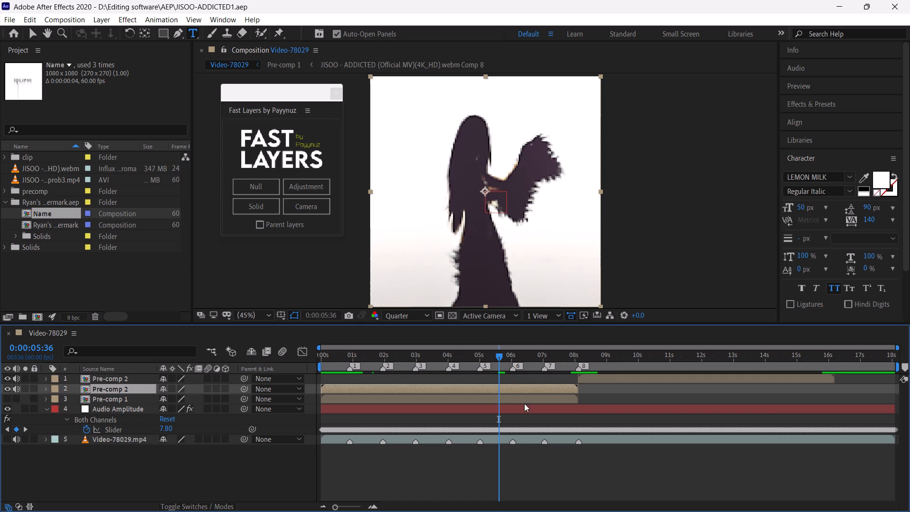
click(490, 462)
key(ctrl+s)
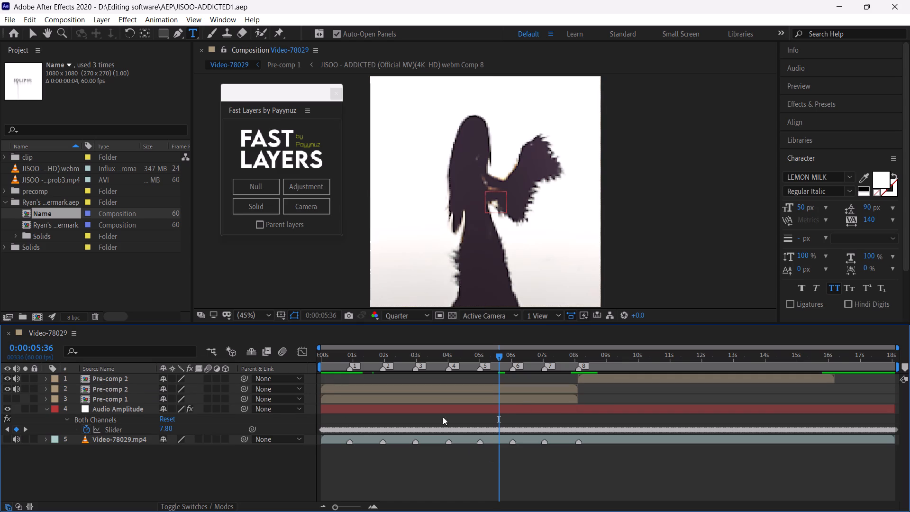